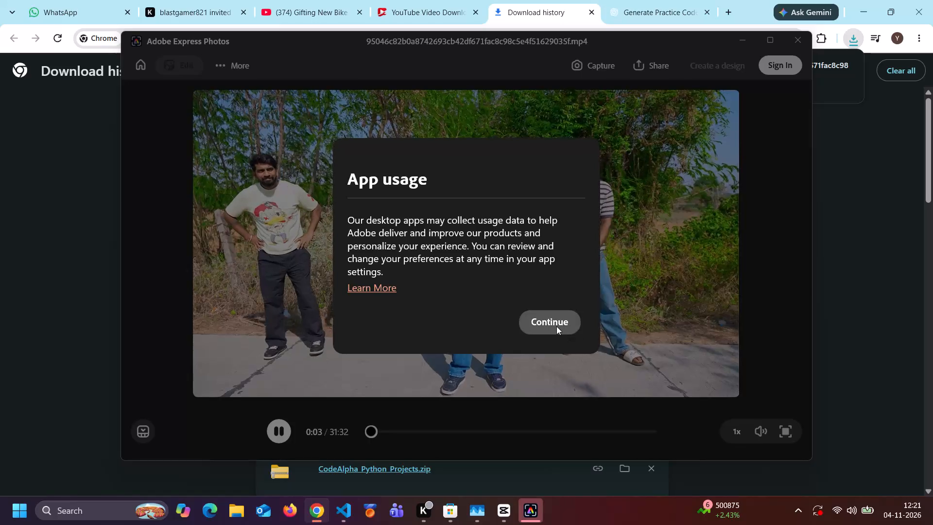
# Accept the app usage notice and close the Adobe Express Photos preview of the downloaded video.
pyautogui.click(556, 326)
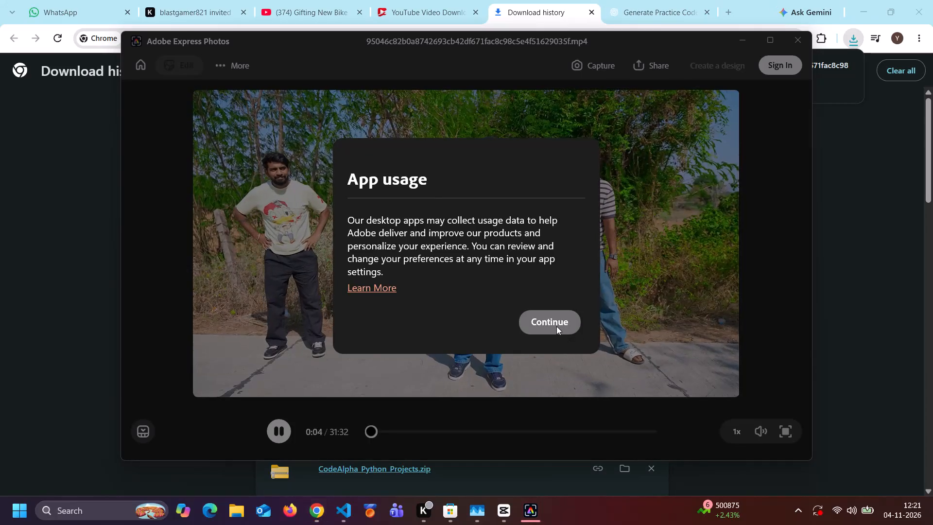
pyautogui.press('space')
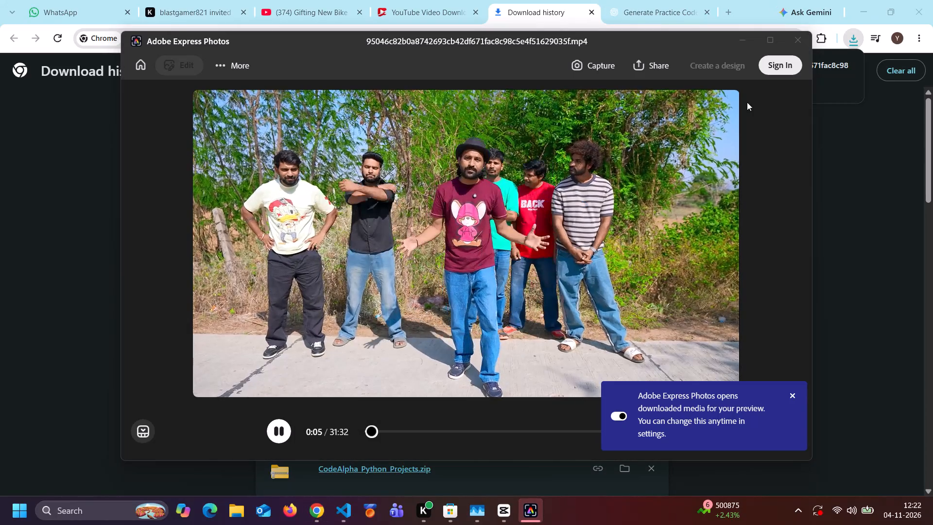
pyautogui.click(803, 41)
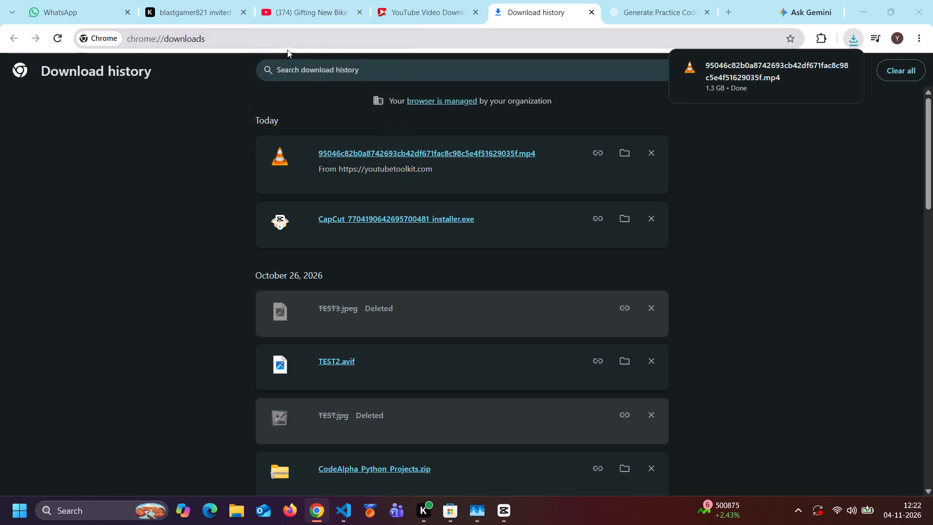
# Switch to CapCut and import today's downloaded MP4 video, starting with 95046c82, from the Downloads folder into project 1104.
pyautogui.click(507, 519)
pyautogui.click(163, 162)
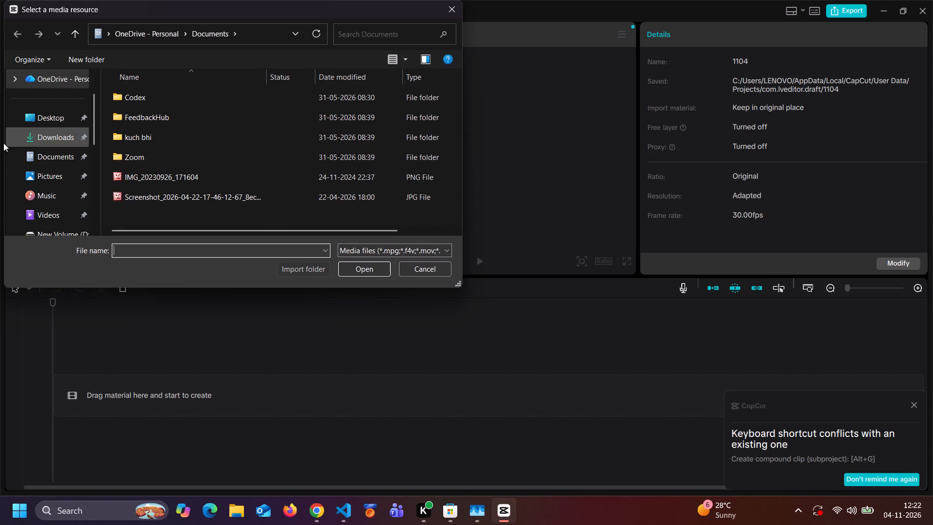
pyautogui.click(36, 140)
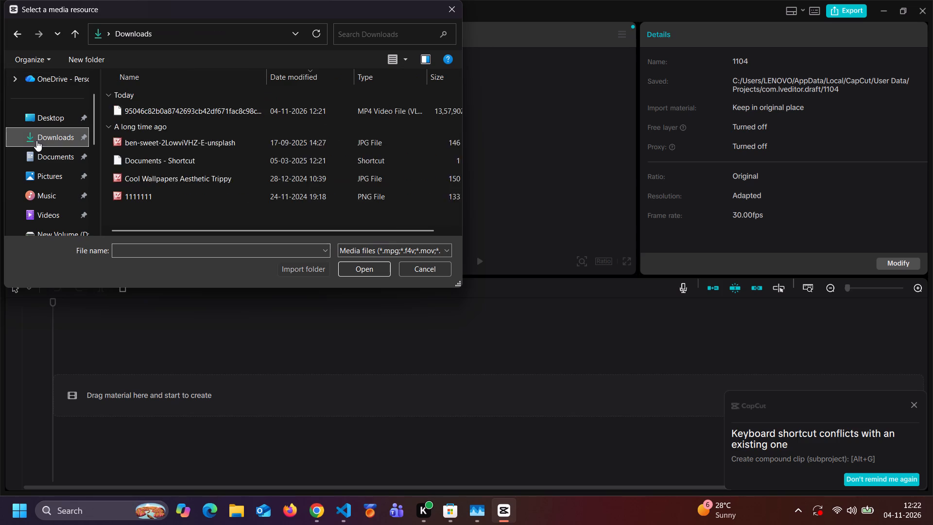
pyautogui.doubleClick(169, 111)
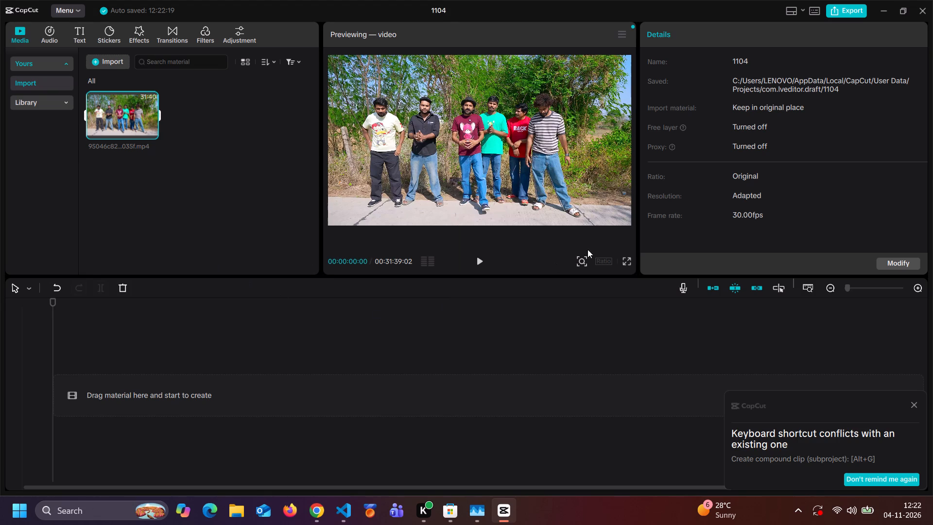
# Play about the first second of the imported video in the preview and pause it.
pyautogui.click(481, 263)
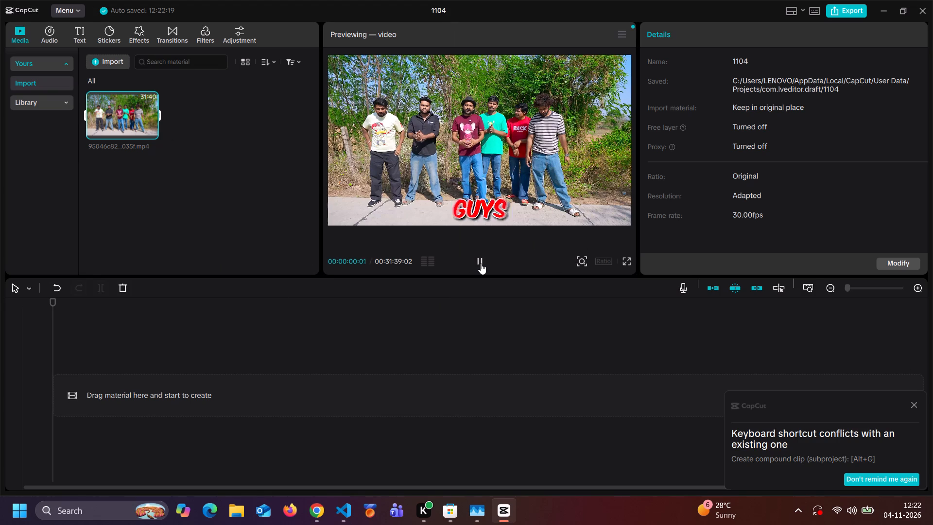
pyautogui.click(481, 263)
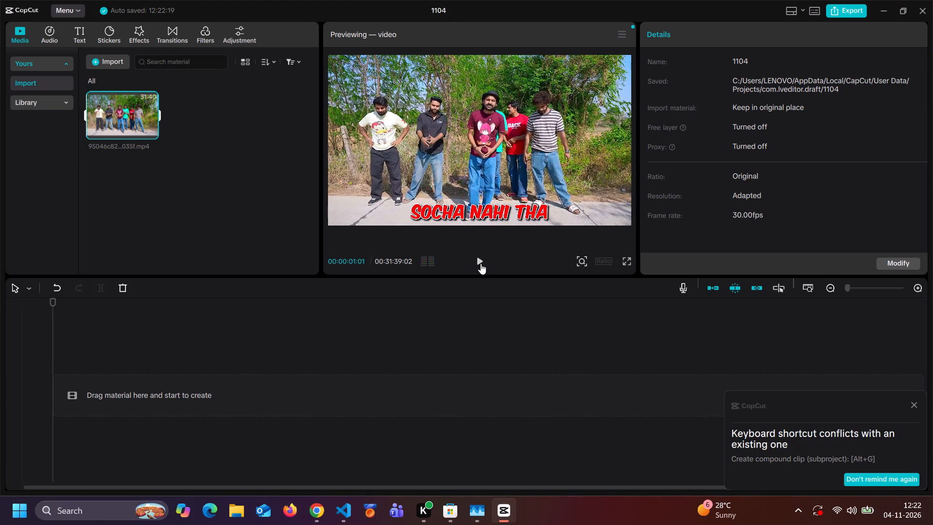
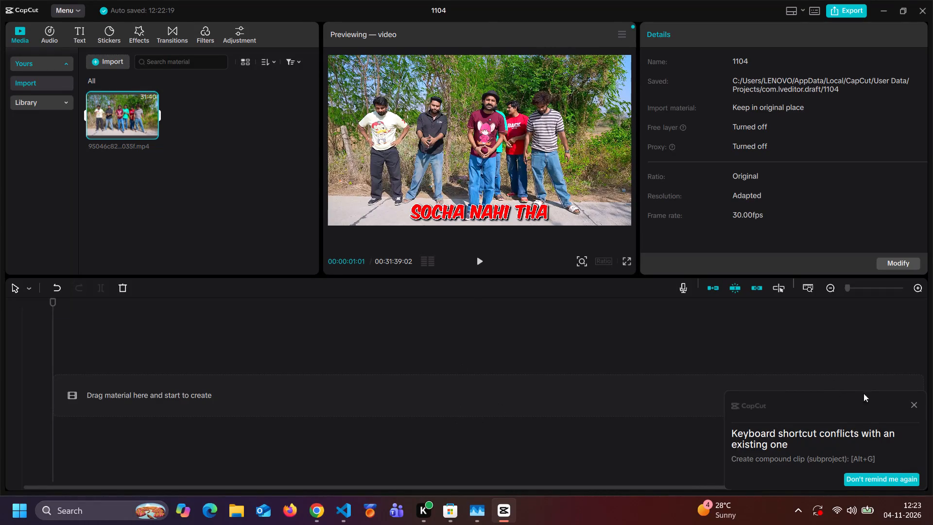
# Dismiss the keyboard shortcut conflict notice.
pyautogui.click(915, 407)
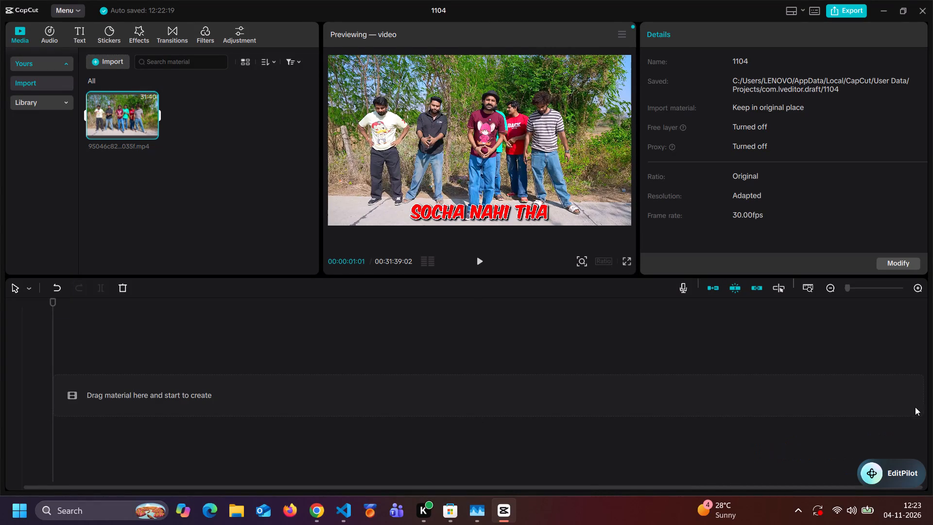
# Place the imported 95046c82 video on the empty main track, starting at 00:00.
pyautogui.press('space')
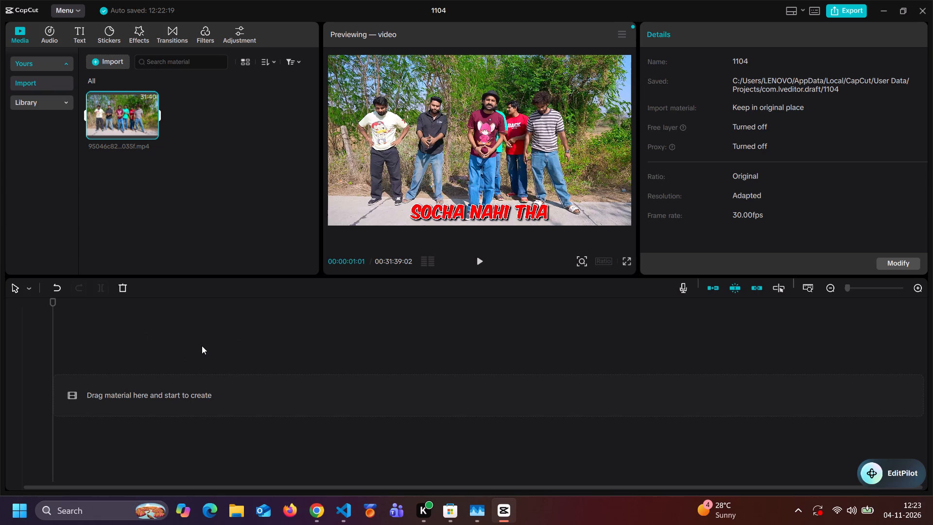
pyautogui.click(168, 396)
pyautogui.scroll(-2, 255, 397)
pyautogui.moveTo(128, 109); pyautogui.dragTo(147, 143)
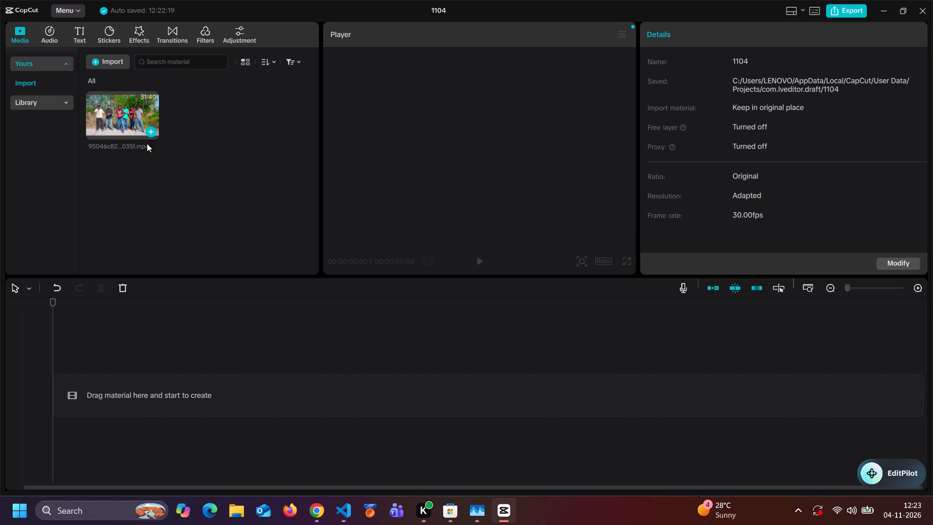
pyautogui.moveTo(147, 143); pyautogui.dragTo(180, 415)
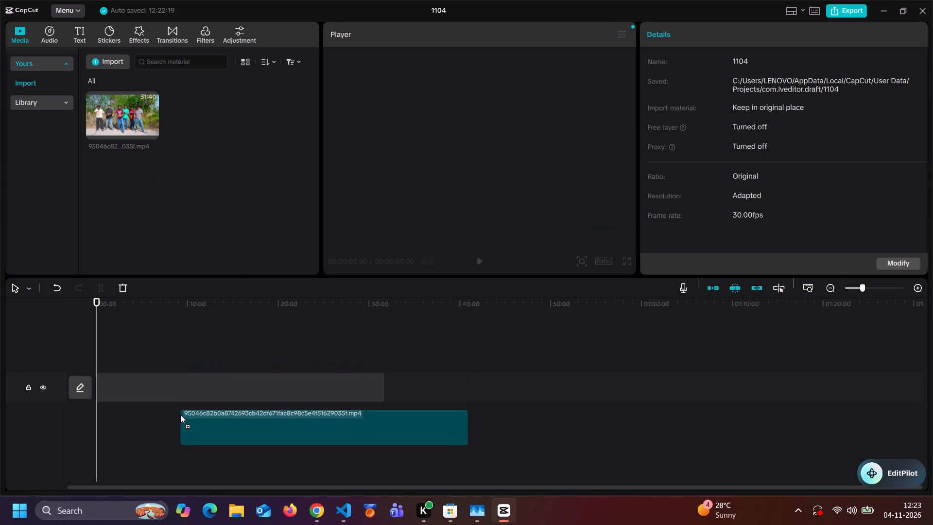
pyautogui.moveTo(180, 415); pyautogui.dragTo(177, 395)
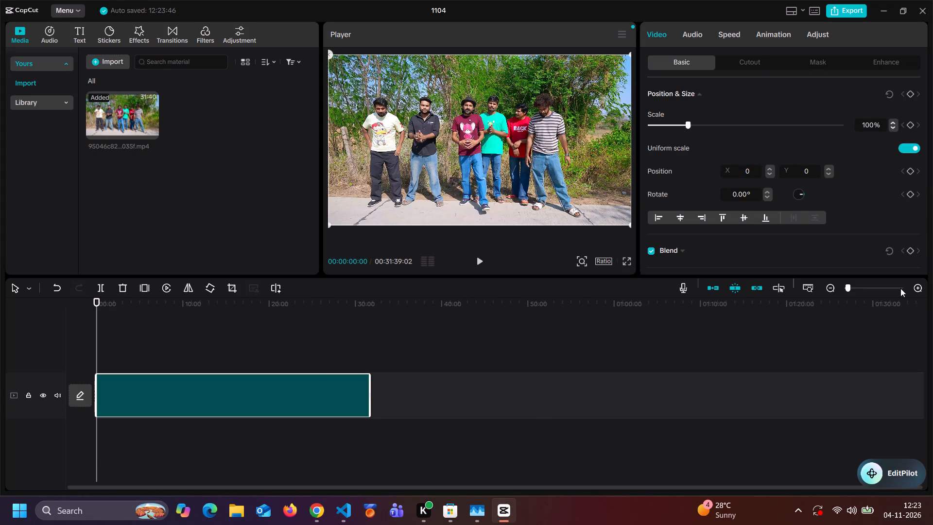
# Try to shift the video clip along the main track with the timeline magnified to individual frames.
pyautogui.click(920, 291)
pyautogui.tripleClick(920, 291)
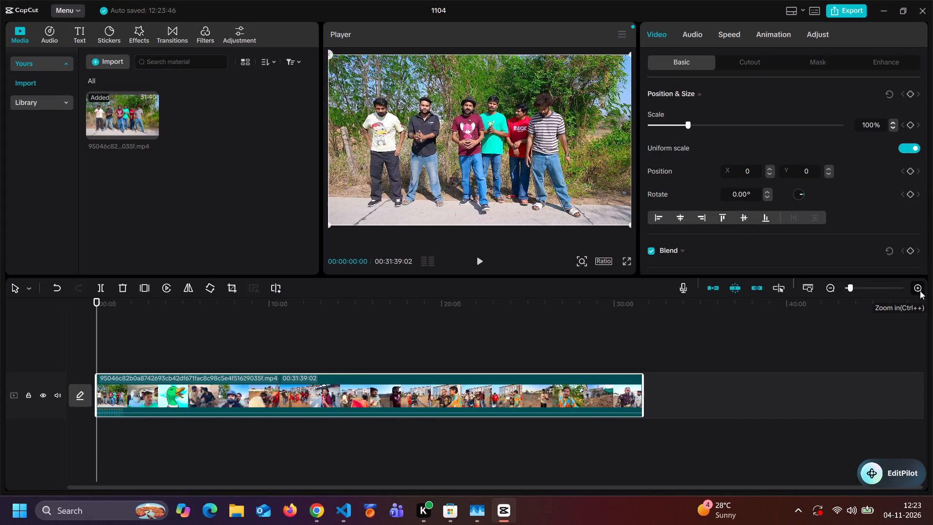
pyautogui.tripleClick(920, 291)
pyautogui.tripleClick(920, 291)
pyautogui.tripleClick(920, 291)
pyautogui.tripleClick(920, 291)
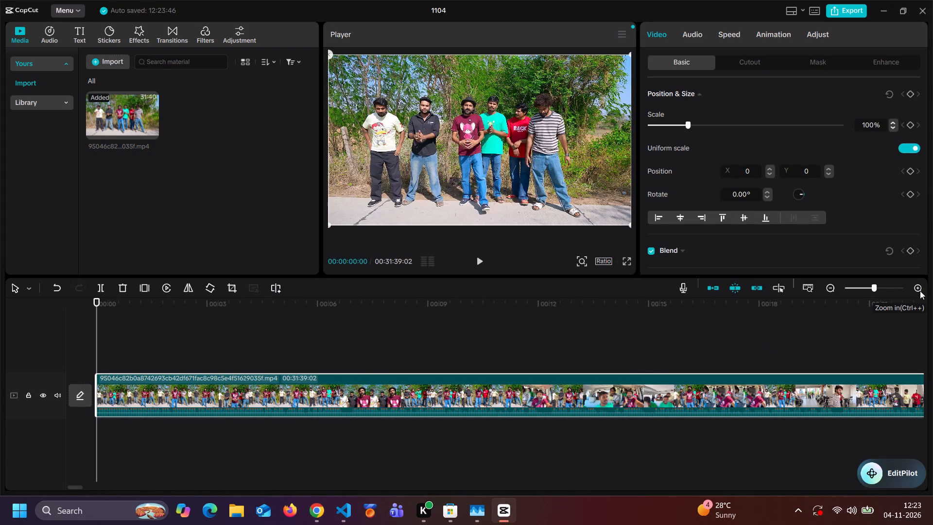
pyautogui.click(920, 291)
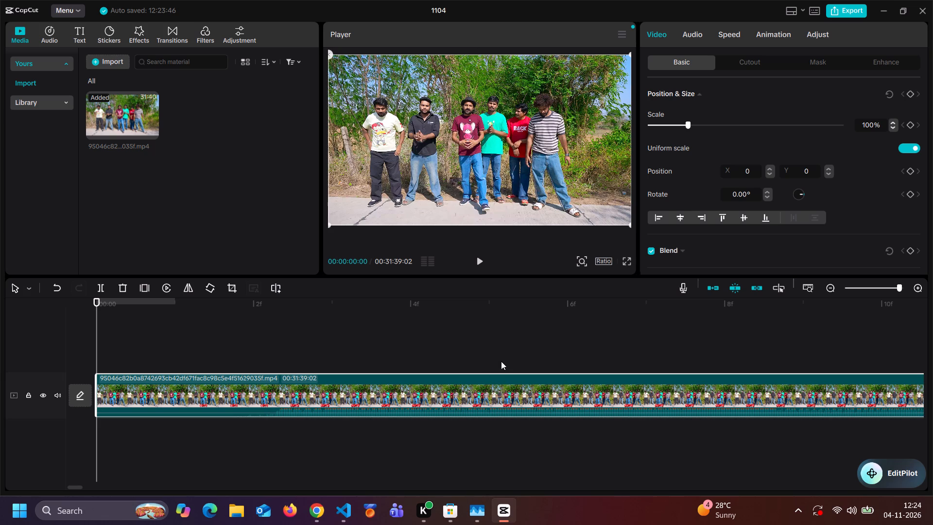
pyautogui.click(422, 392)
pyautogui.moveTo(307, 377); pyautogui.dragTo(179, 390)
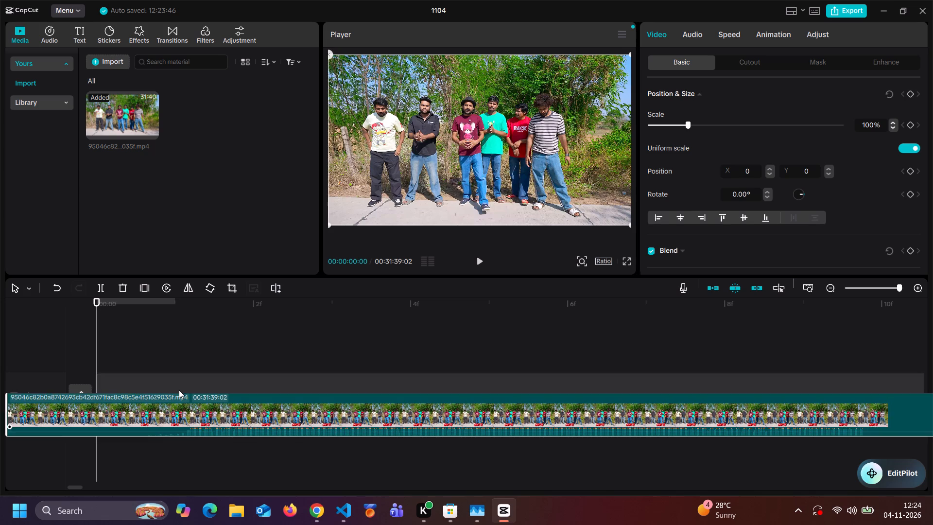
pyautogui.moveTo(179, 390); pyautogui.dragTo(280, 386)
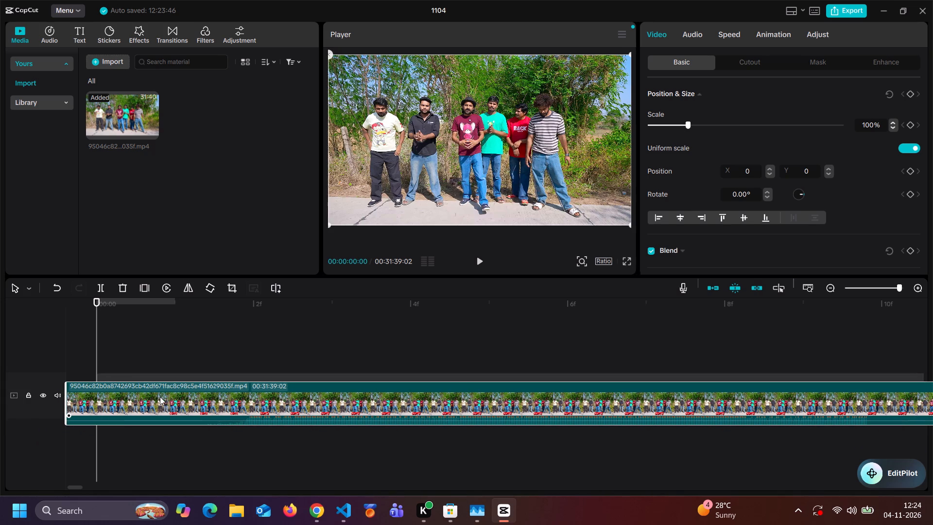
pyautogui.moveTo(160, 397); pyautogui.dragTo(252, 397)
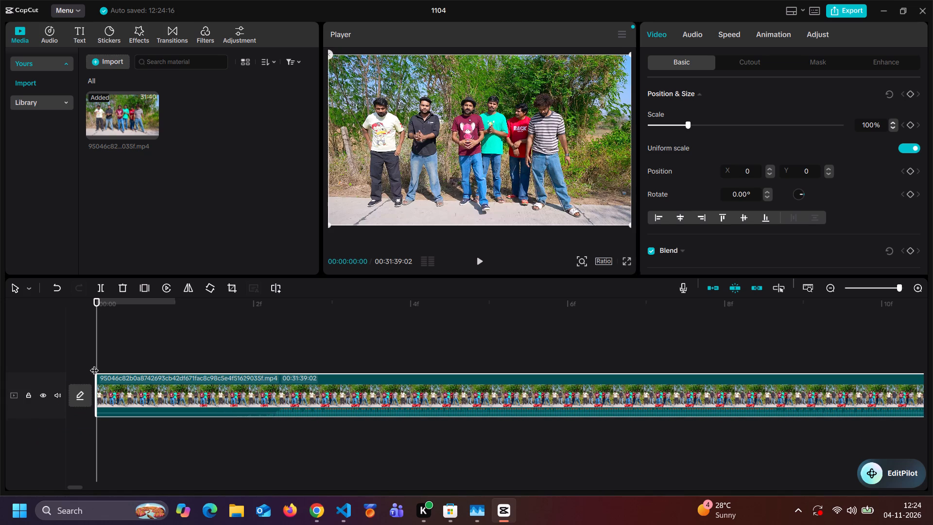
# Play the clip's opening up to about 00:00:01:29 and pause it, with the timeline spaced in three-second marks.
pyautogui.press('space')
pyautogui.press('space')
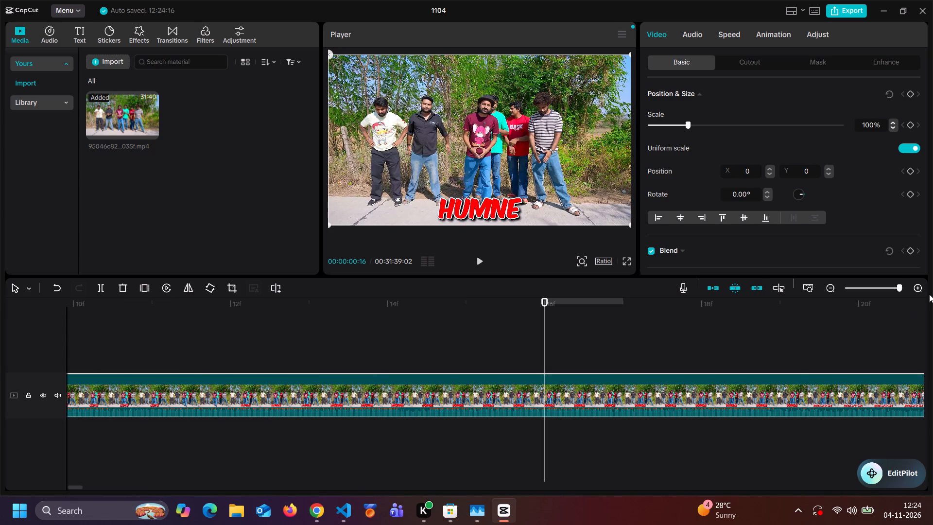
pyautogui.moveTo(898, 284); pyautogui.dragTo(879, 287)
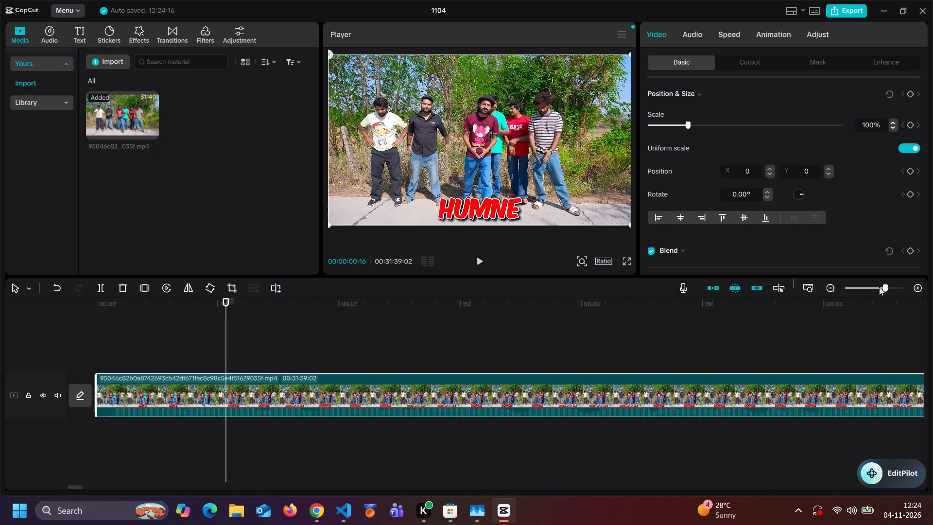
pyautogui.moveTo(879, 287); pyautogui.dragTo(875, 287)
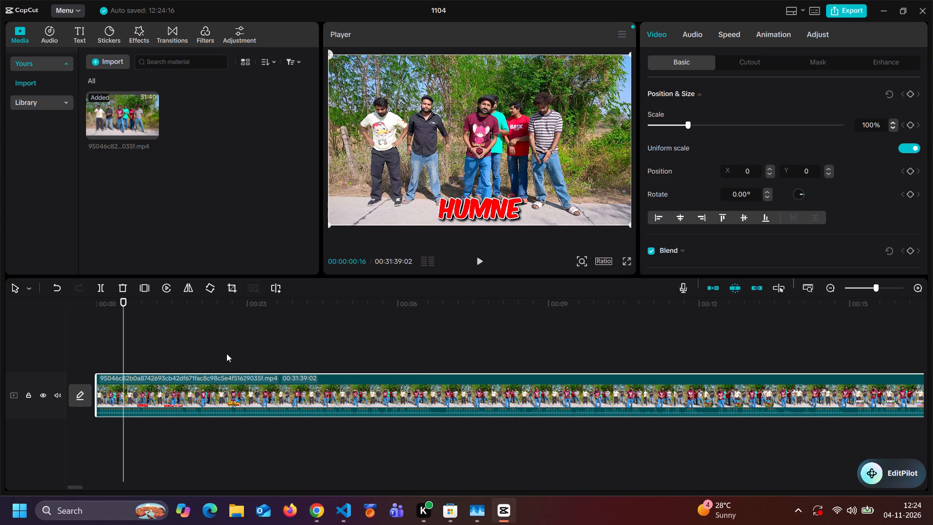
pyautogui.press('space')
pyautogui.press('space')
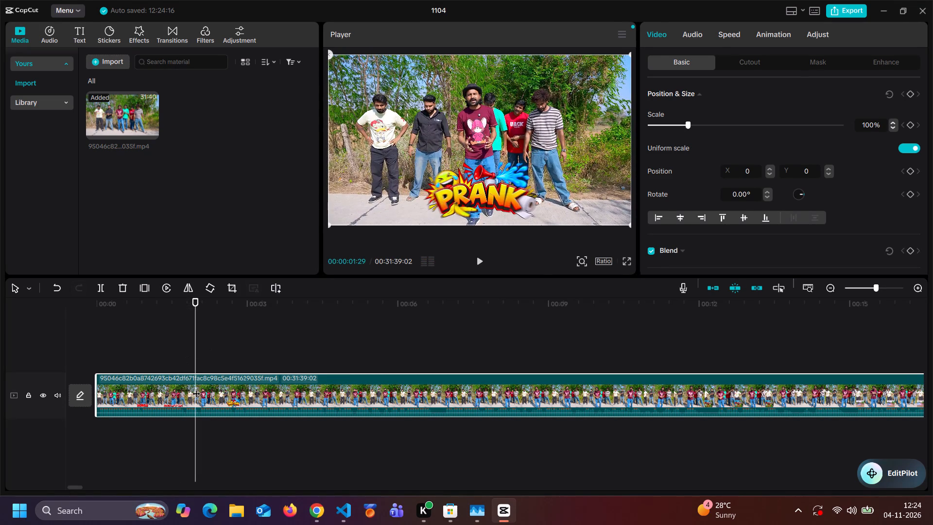
pyautogui.moveTo(196, 387); pyautogui.dragTo(258, 393)
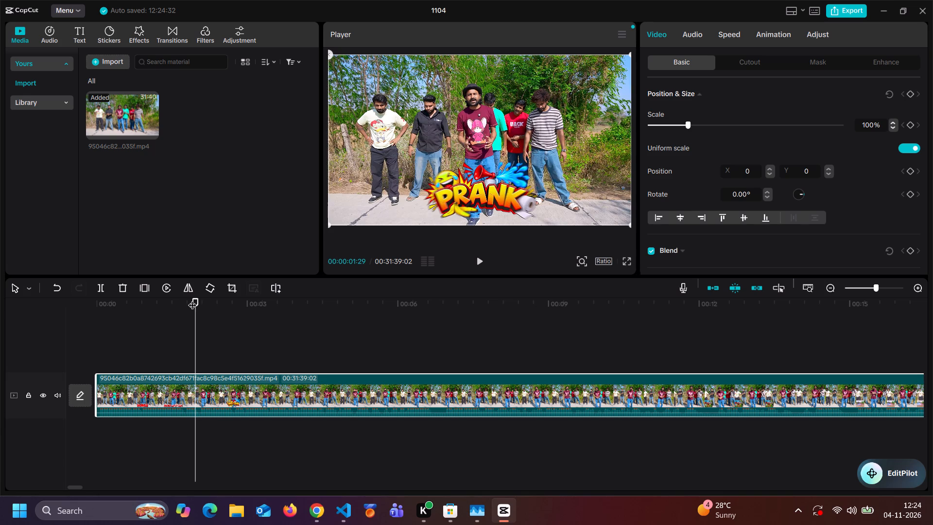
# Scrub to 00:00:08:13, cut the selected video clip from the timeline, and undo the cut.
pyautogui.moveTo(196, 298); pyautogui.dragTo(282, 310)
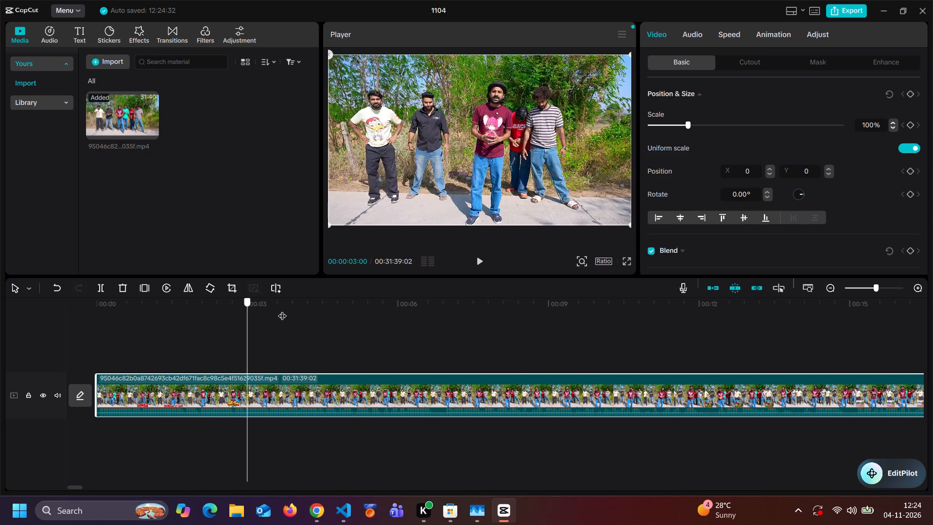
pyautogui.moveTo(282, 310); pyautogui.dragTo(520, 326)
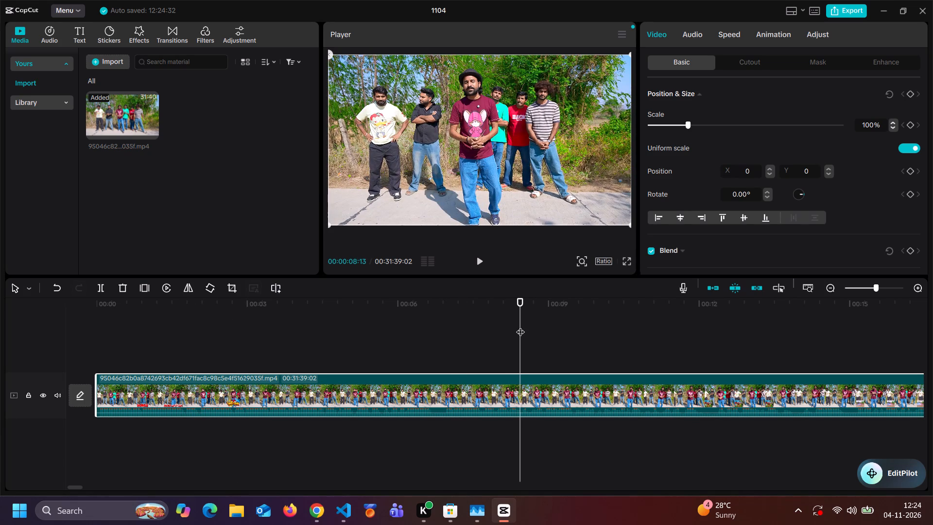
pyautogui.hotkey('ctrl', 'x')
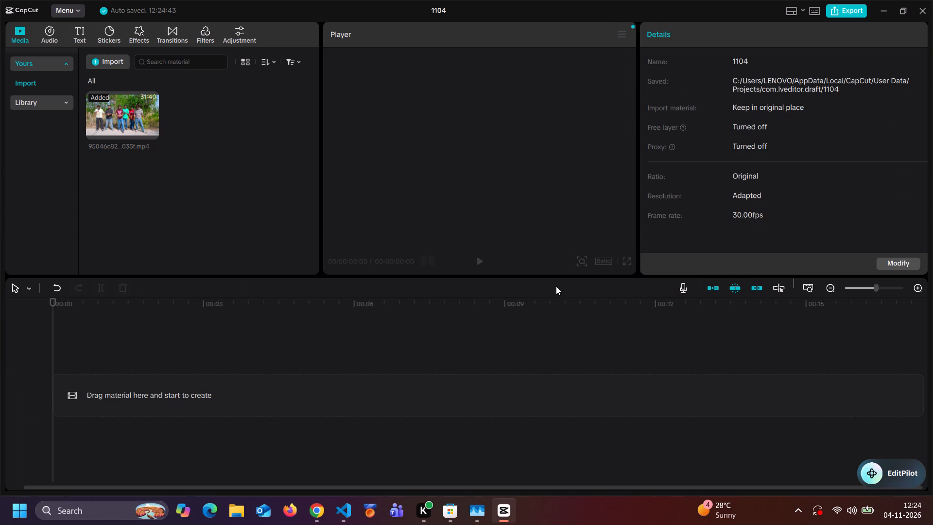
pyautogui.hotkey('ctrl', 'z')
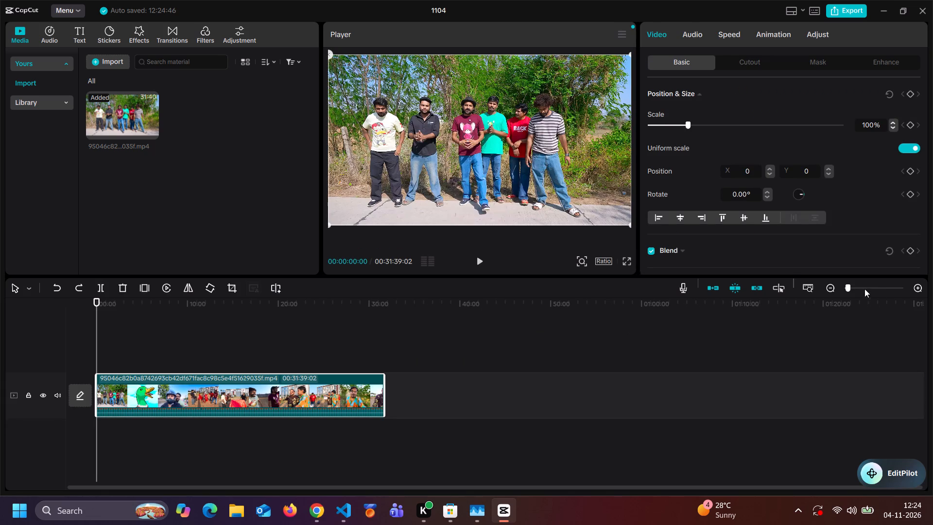
# Play the restored clip from its start and pause at 00:00:02:24.
pyautogui.click(886, 286)
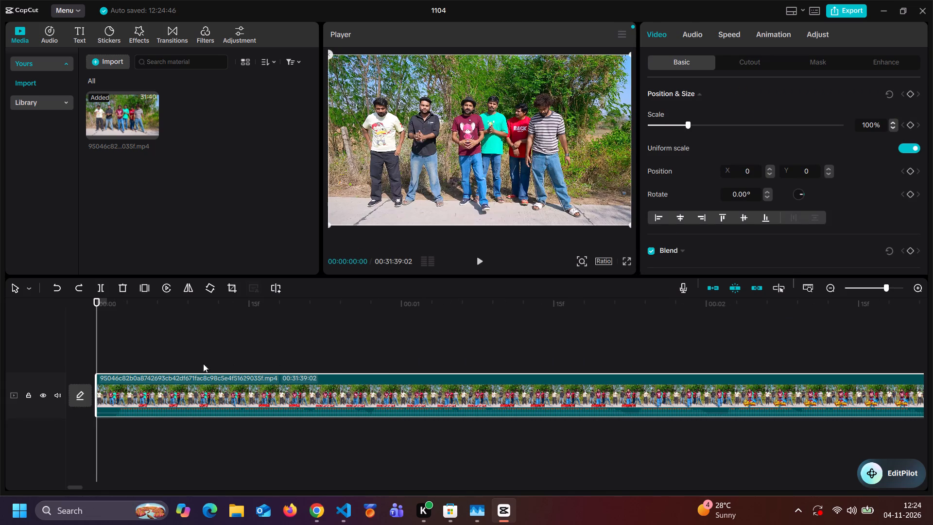
pyautogui.click(148, 377)
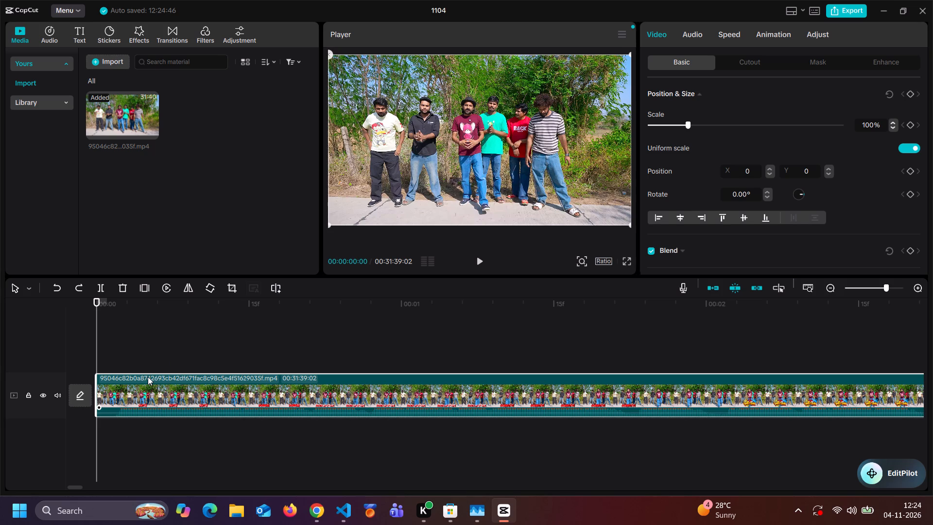
pyautogui.click(255, 398)
pyautogui.press('space')
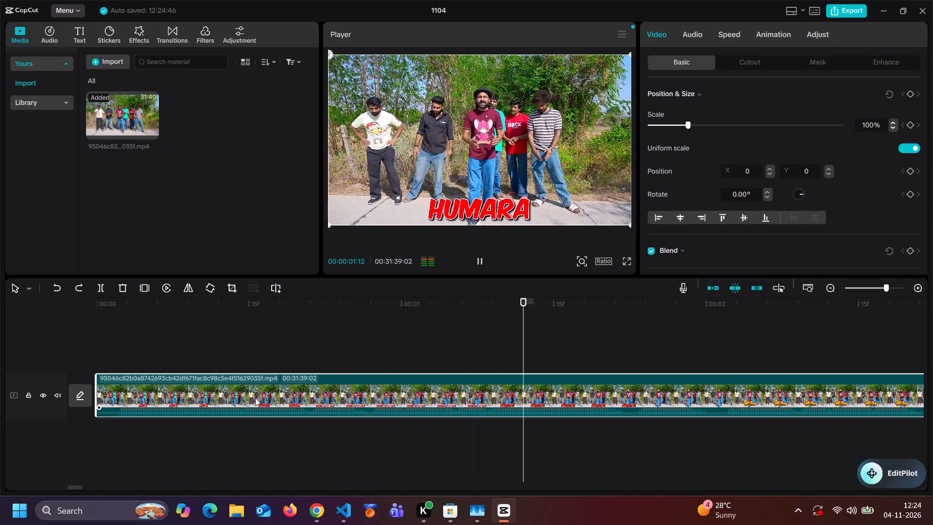
pyautogui.press('space')
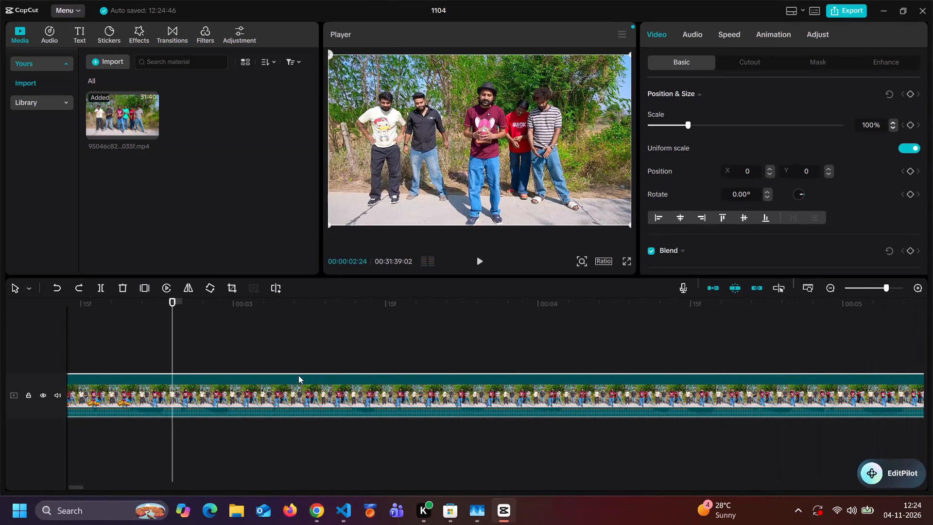
# Split the video clip at 00:00:06:05 on the main track.
pyautogui.hscroll(-5, 477, 393)
pyautogui.click(477, 393)
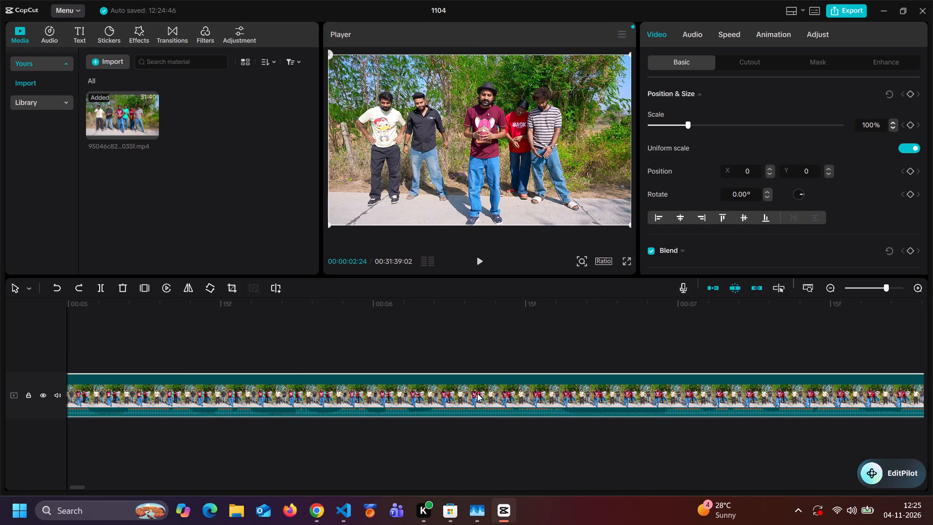
pyautogui.doubleClick(418, 392)
pyautogui.click(421, 301)
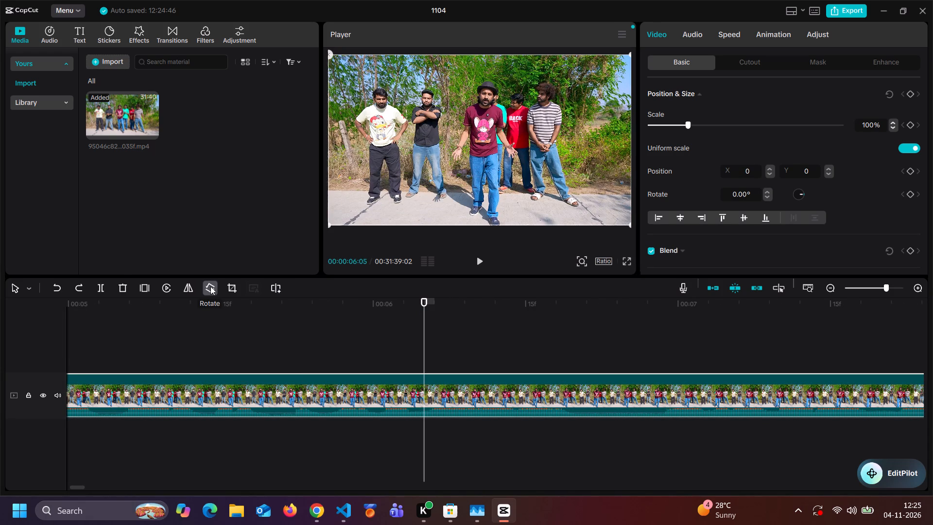
pyautogui.click(96, 287)
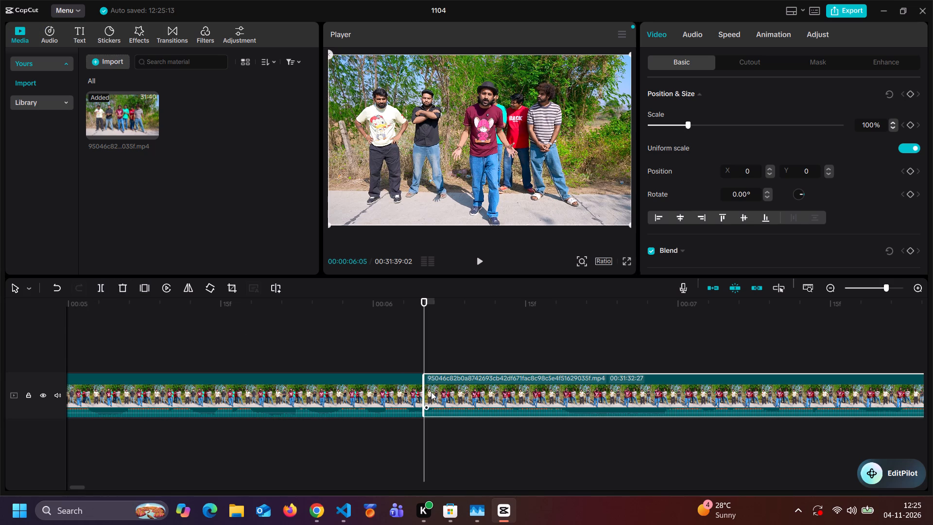
# Split the remaining video clip again at 00:00:08:06.
pyautogui.hscroll(-2, 504, 405)
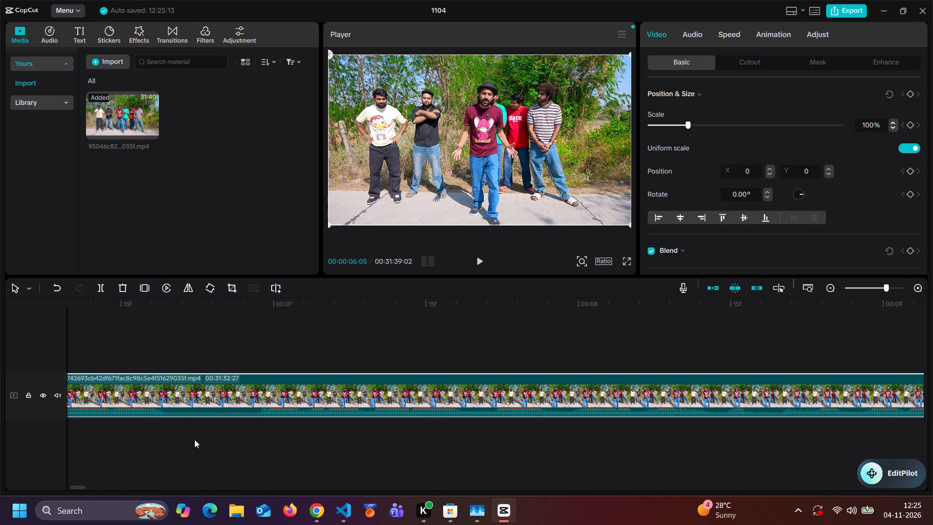
pyautogui.click(640, 304)
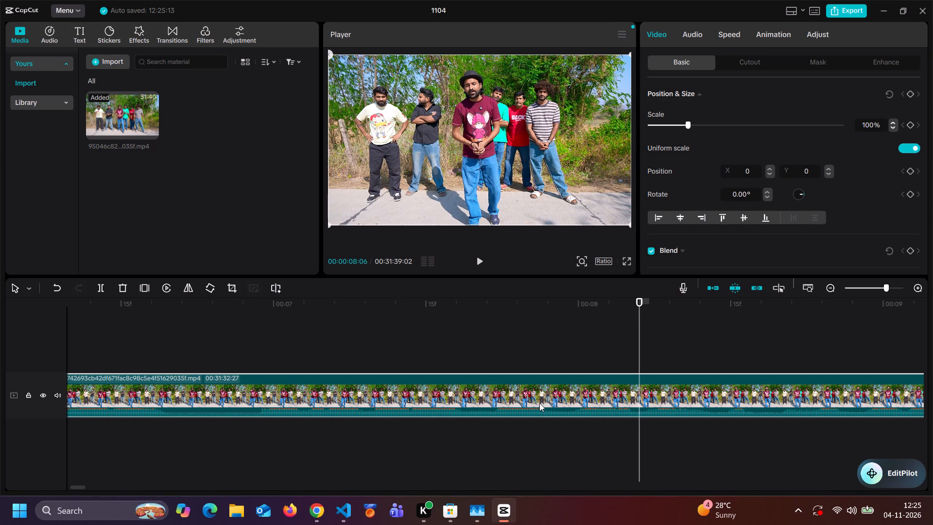
pyautogui.hotkey('ctrl', 'b')
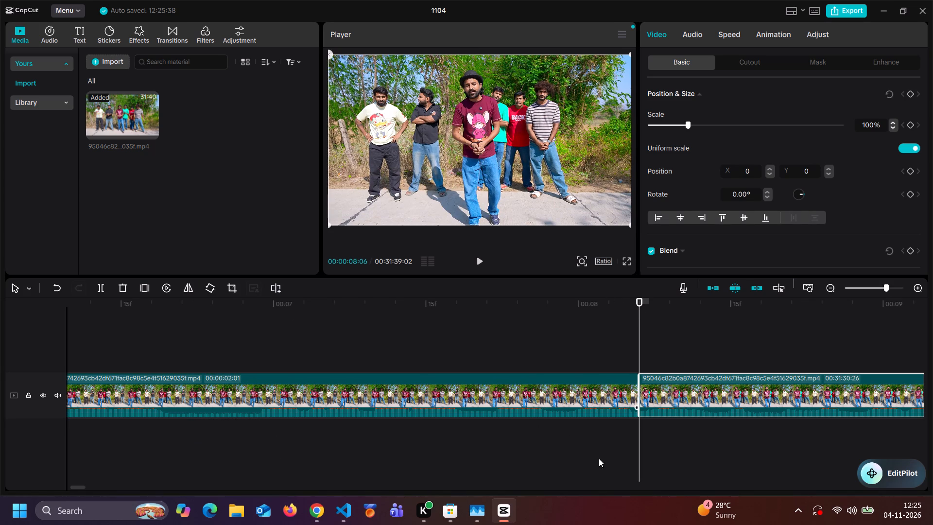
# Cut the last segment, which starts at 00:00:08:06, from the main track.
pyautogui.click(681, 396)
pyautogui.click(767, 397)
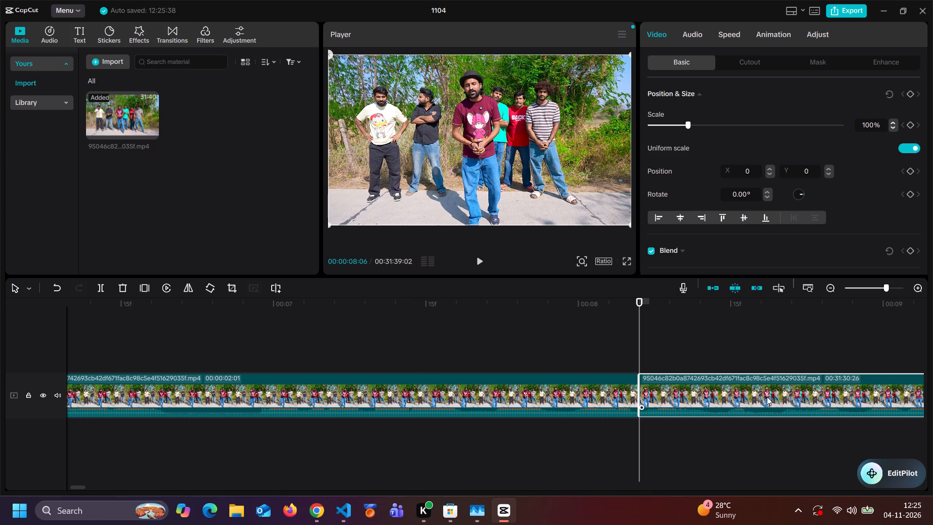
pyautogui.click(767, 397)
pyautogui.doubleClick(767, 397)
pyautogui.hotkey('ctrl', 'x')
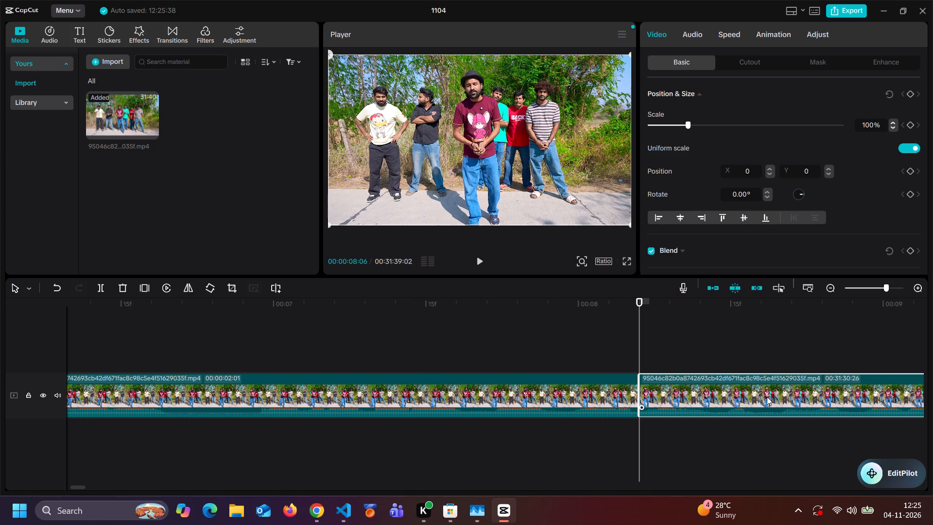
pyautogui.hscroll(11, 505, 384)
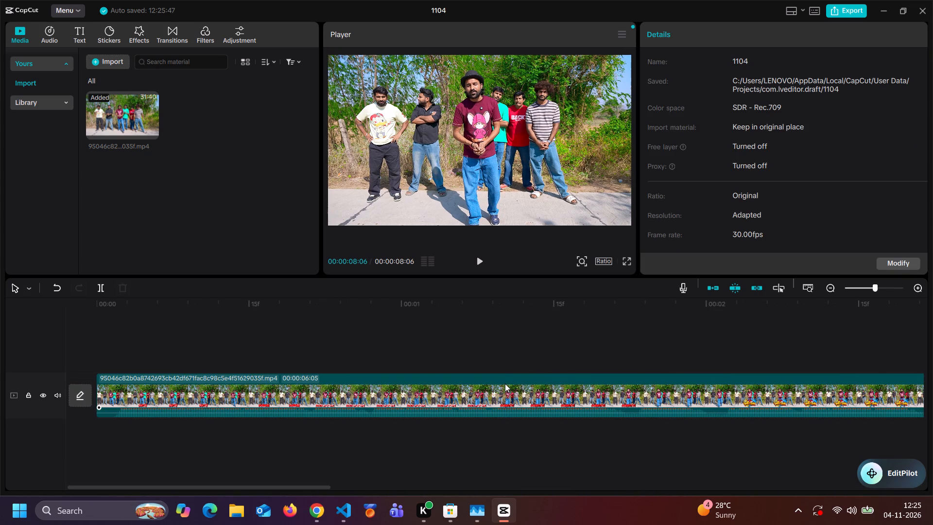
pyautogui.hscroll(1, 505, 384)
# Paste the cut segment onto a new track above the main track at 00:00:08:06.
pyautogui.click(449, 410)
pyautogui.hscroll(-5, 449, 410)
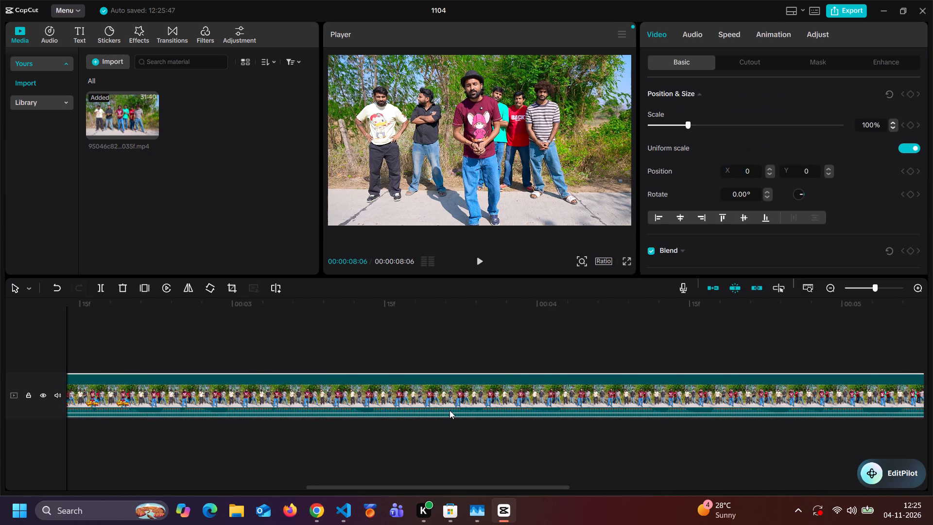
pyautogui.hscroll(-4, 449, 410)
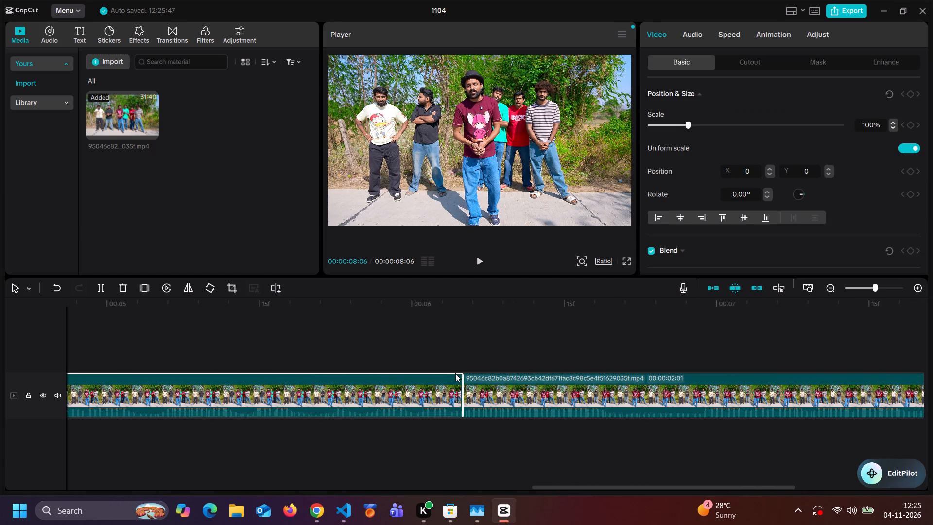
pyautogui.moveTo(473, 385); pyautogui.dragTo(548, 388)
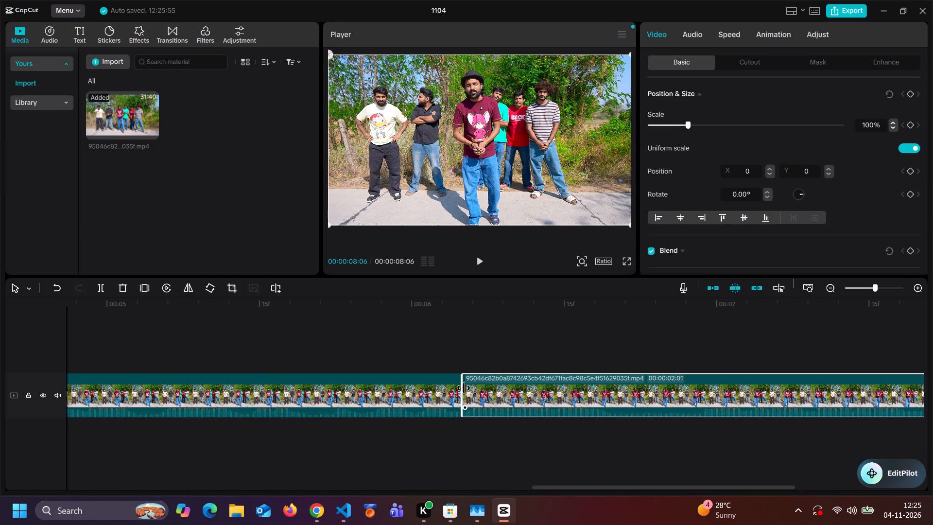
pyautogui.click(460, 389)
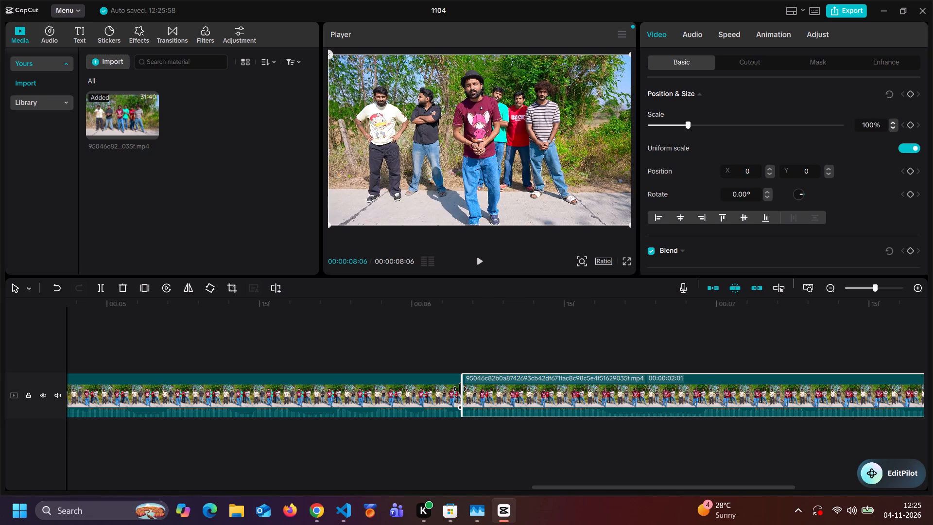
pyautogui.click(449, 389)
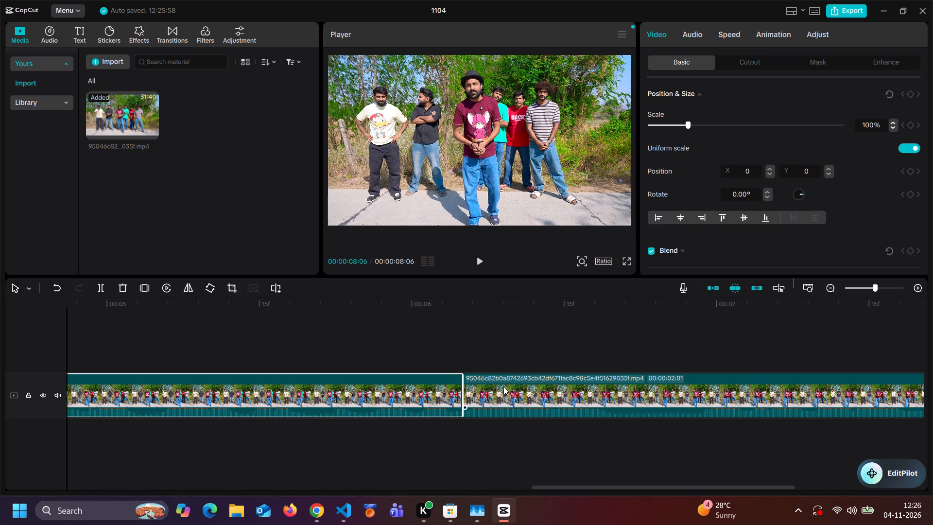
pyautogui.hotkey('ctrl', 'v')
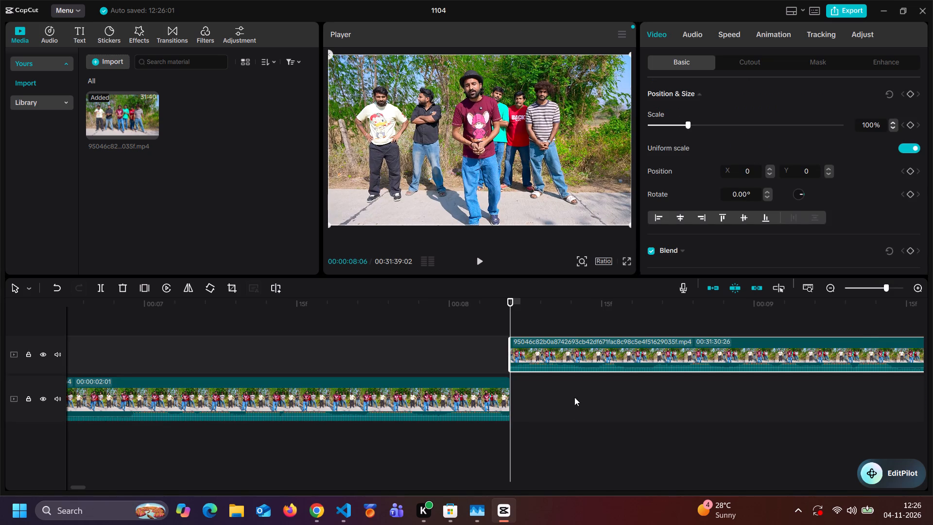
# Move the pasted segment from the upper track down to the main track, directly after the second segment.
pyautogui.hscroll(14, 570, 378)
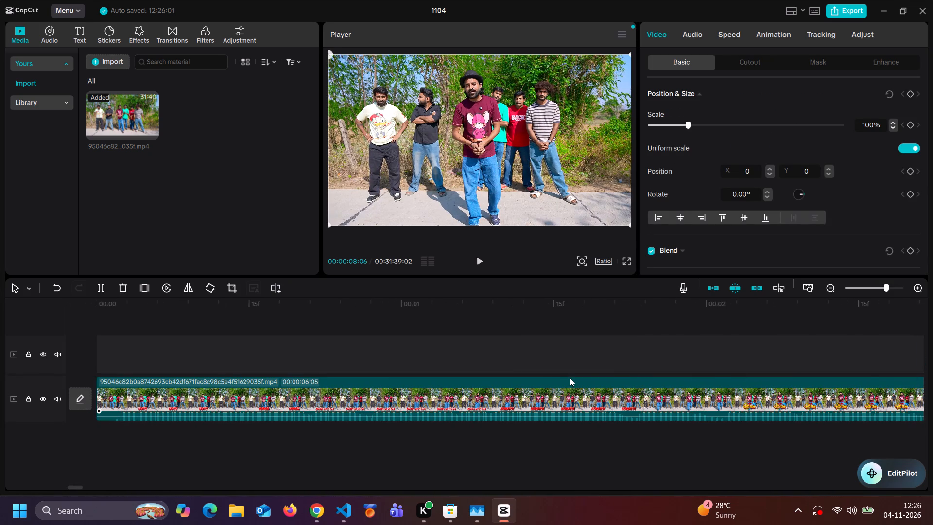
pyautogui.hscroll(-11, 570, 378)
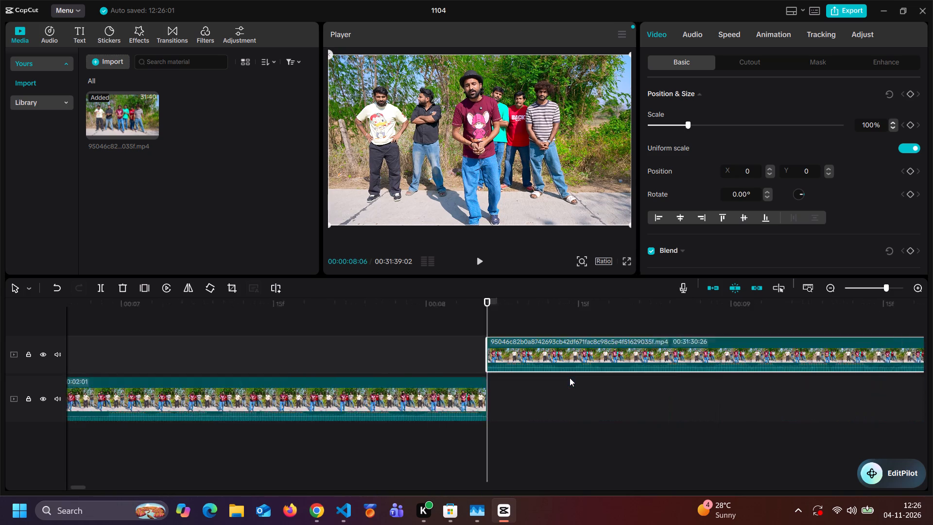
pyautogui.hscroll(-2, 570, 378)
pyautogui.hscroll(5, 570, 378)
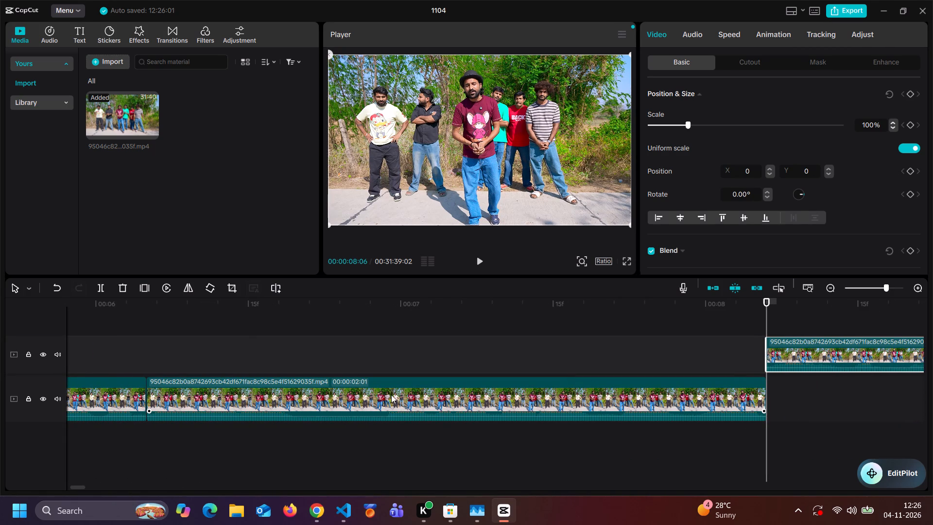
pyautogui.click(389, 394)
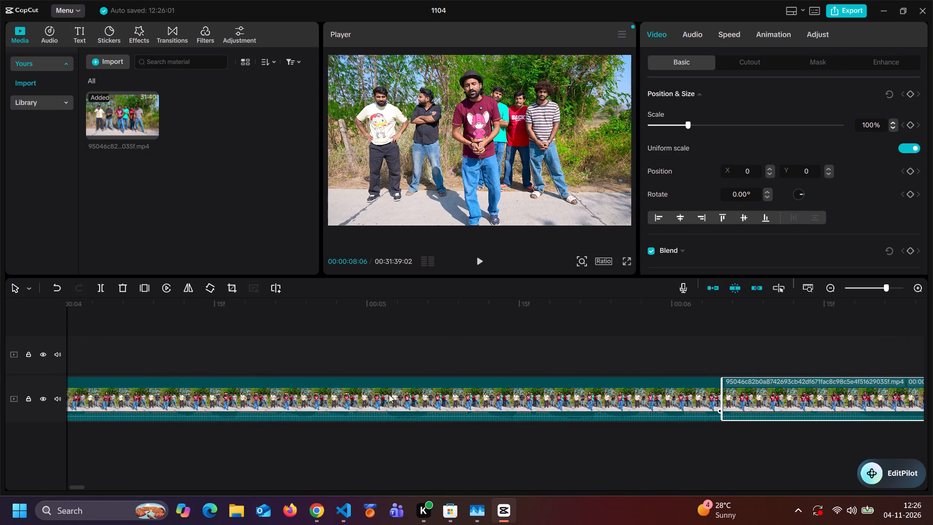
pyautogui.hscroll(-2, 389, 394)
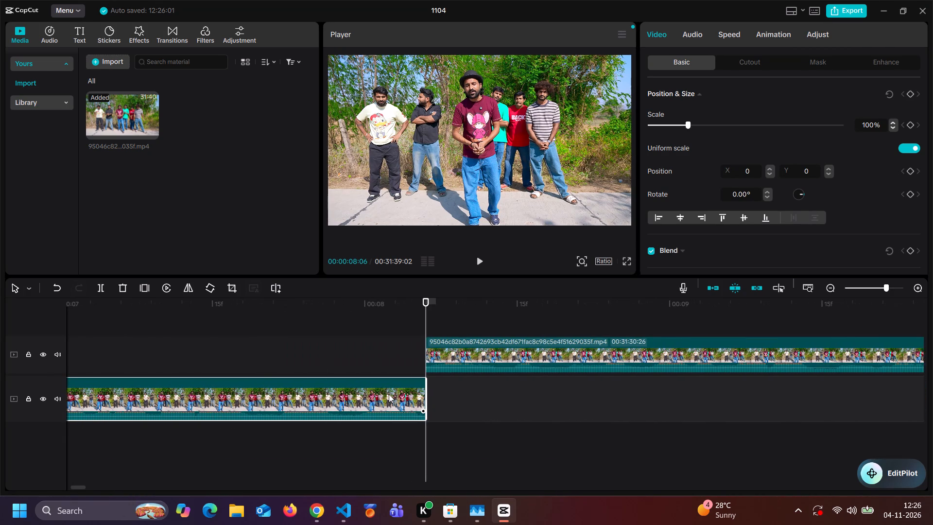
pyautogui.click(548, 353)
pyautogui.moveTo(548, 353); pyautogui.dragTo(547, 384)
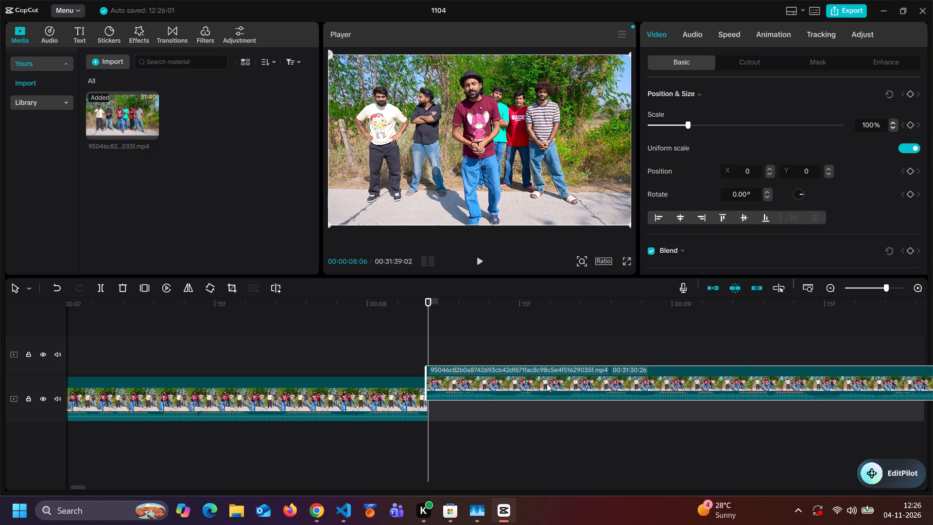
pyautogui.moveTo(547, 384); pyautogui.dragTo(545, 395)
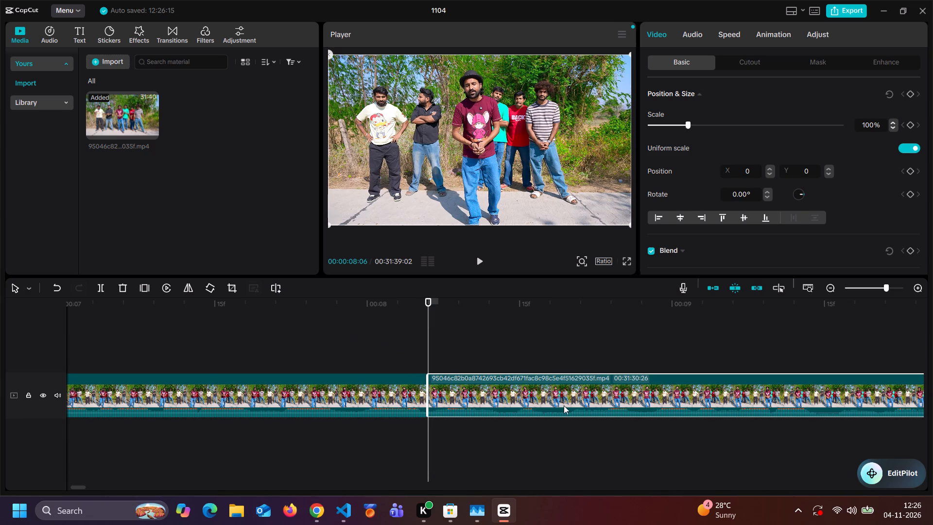
# Split the last segment on the main track at 00:00:12:05.
pyautogui.hscroll(-7, 571, 395)
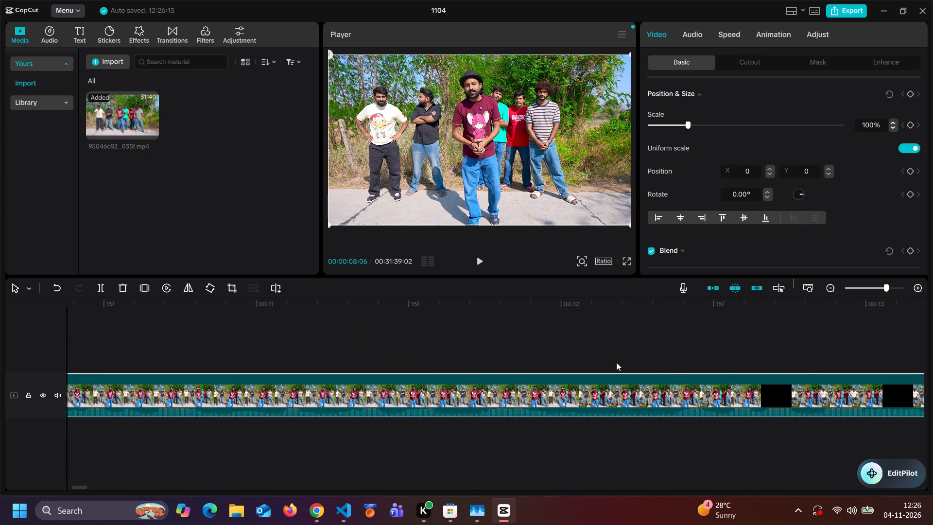
pyautogui.click(605, 381)
pyautogui.click(611, 301)
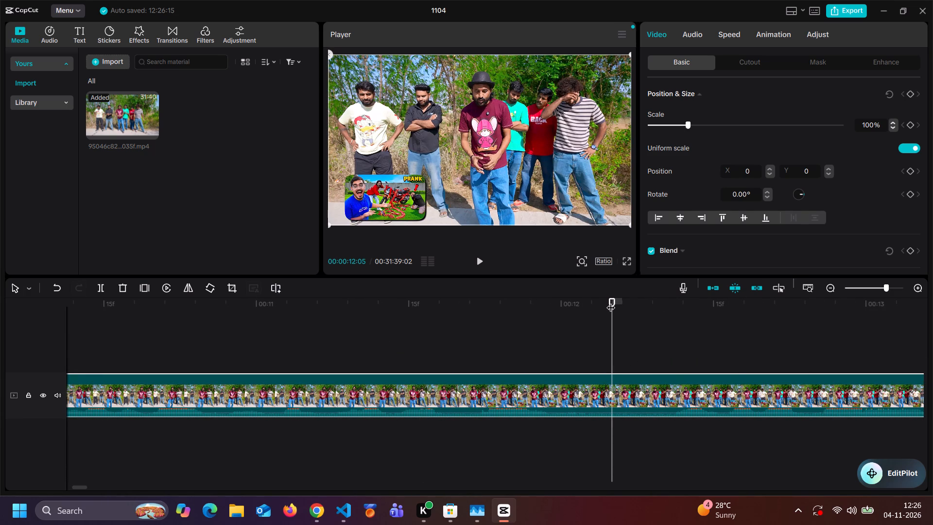
pyautogui.hotkey('ctrl', 'b')
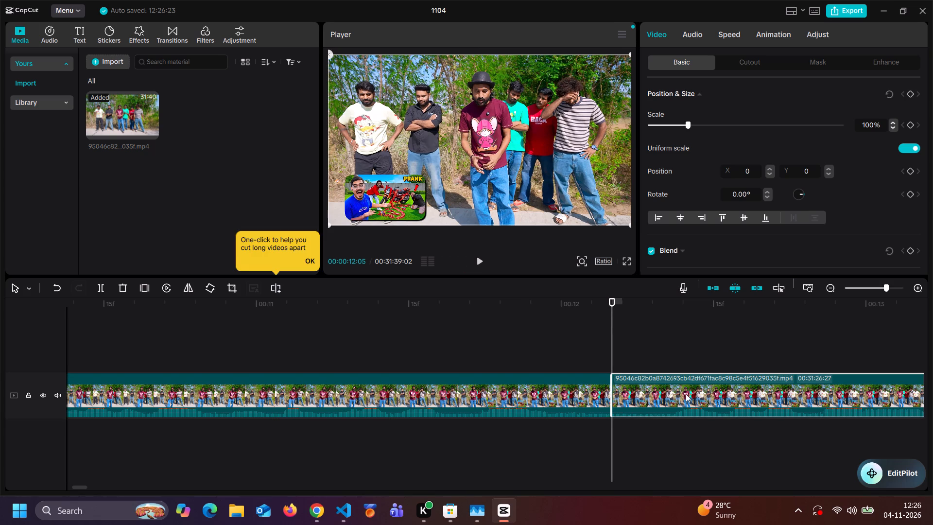
# Cut the segment after 00:00:12:05 and paste it onto a new track above, starting at about 00:00:06:26.
pyautogui.doubleClick(684, 407)
pyautogui.hotkey('ctrl', 'x')
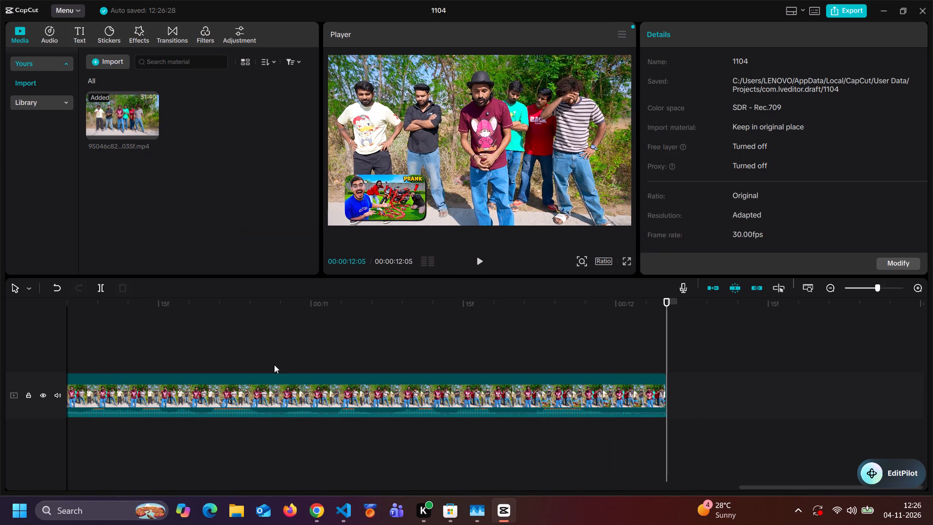
pyautogui.hscroll(4, 274, 365)
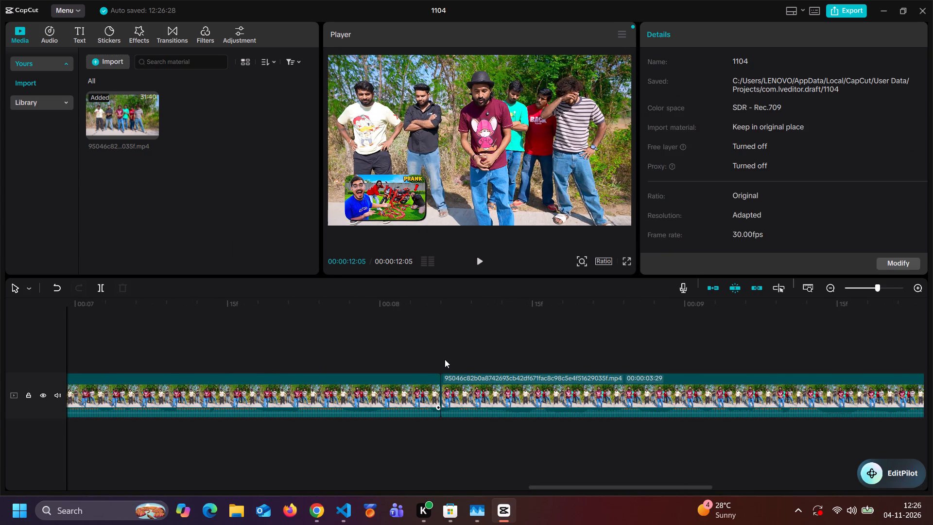
pyautogui.click(445, 359)
pyautogui.hotkey('ctrl', 'v')
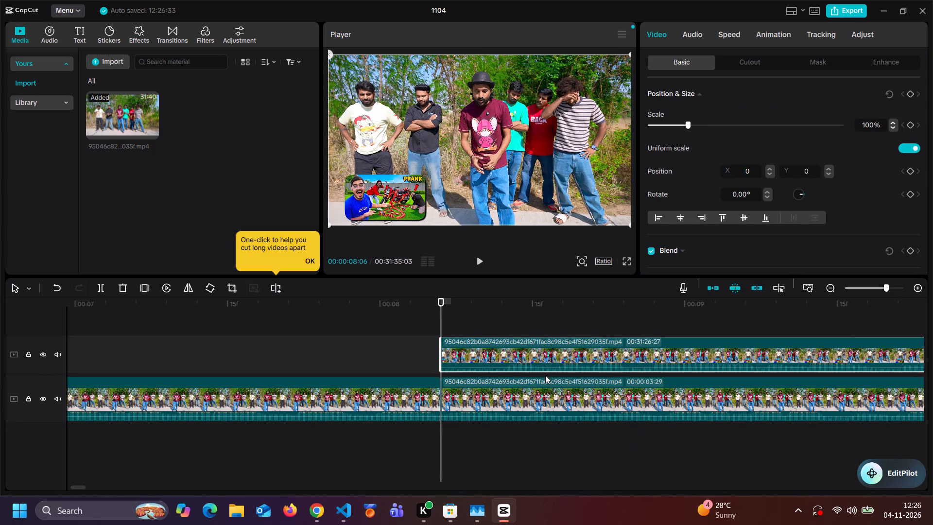
# Move the long segment on the upper track earlier so it starts at about 00:00:06:26.
pyautogui.moveTo(546, 356); pyautogui.dragTo(143, 366)
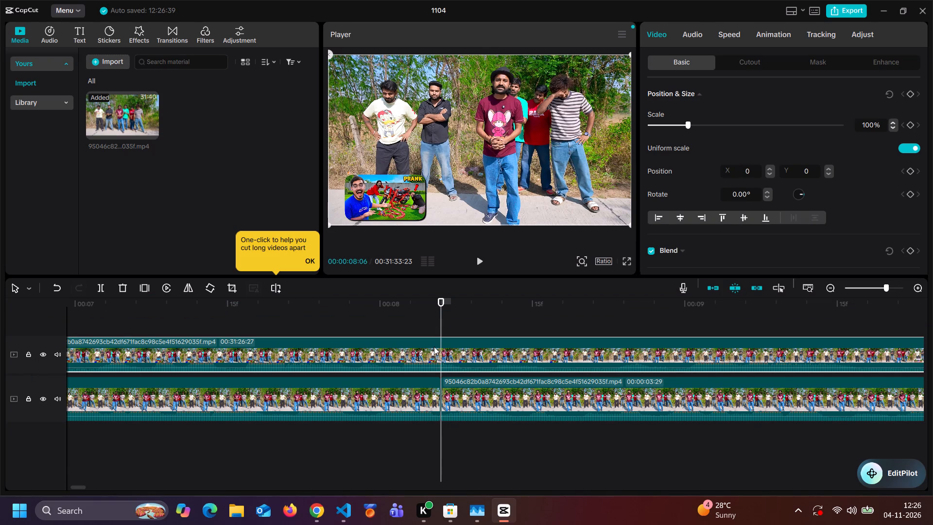
pyautogui.hscroll(5, 434, 347)
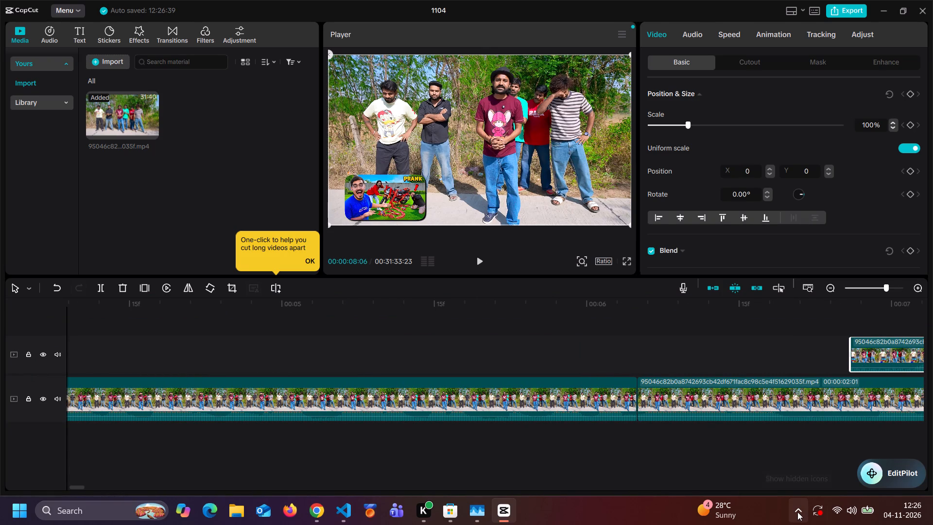
# Turn on Bluetooth in the Windows quick settings and return to the CapCut timeline.
pyautogui.click(866, 513)
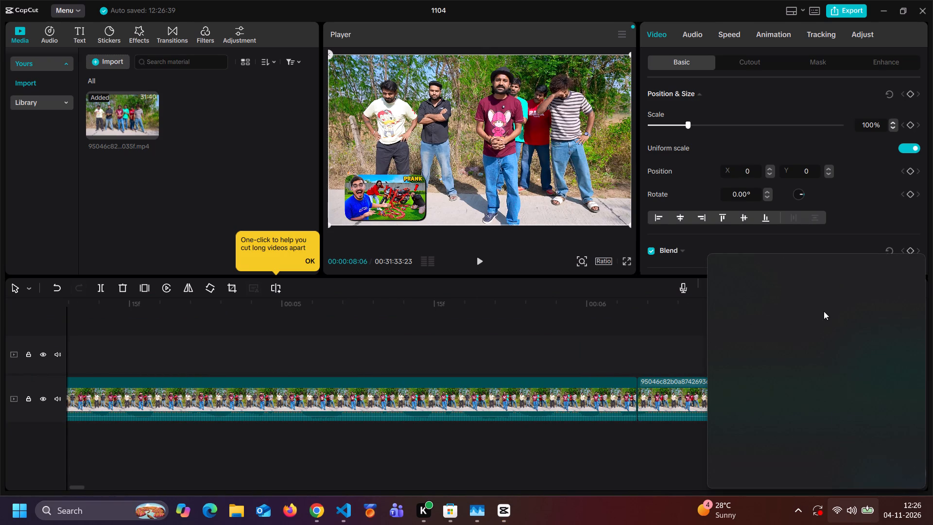
pyautogui.click(793, 280)
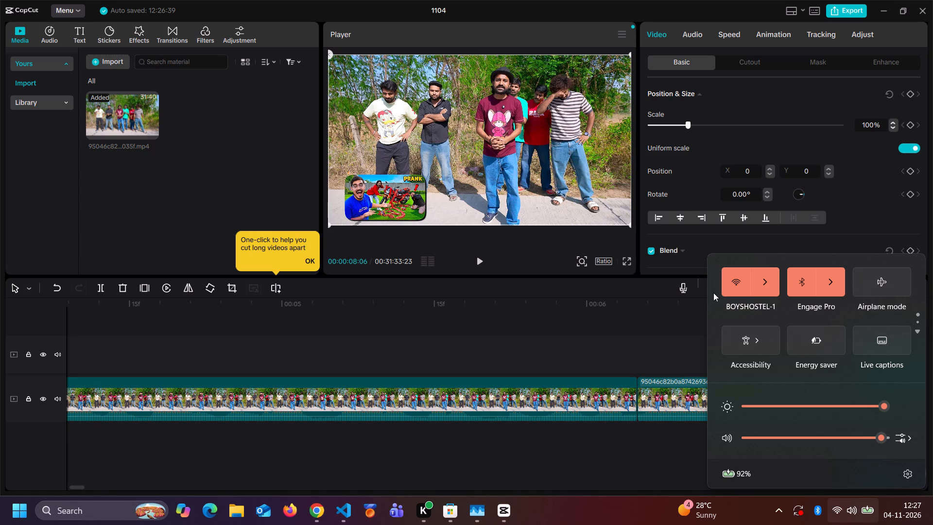
pyautogui.click(444, 393)
pyautogui.hscroll(7, 444, 393)
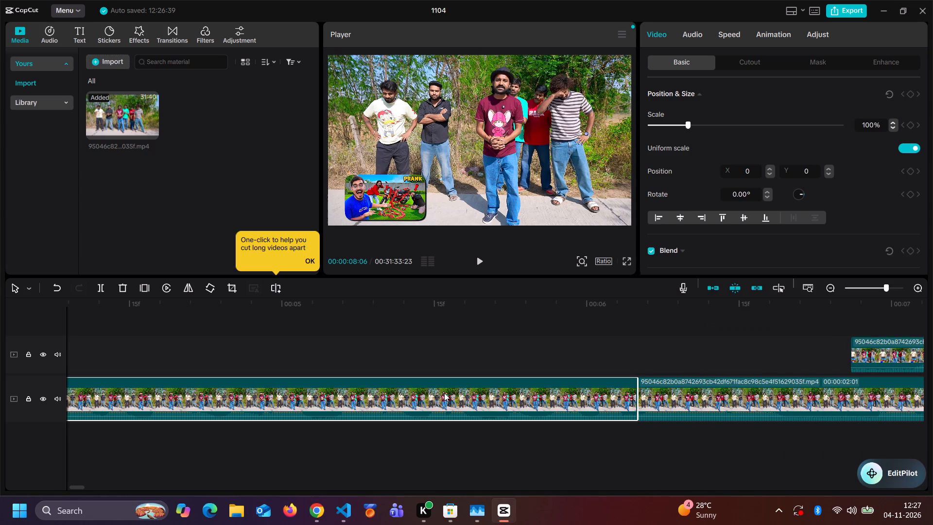
# Play the overlapping tracks from 00:00:06:24 and pause at 00:00:09:23.
pyautogui.hscroll(8, 444, 393)
pyautogui.hscroll(-3, 381, 348)
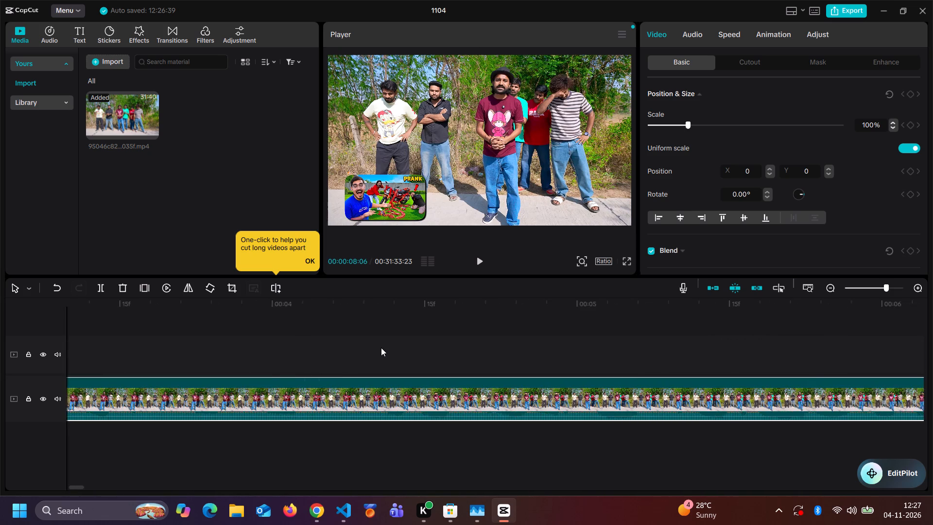
pyautogui.hscroll(-2, 381, 348)
pyautogui.hscroll(3, 381, 348)
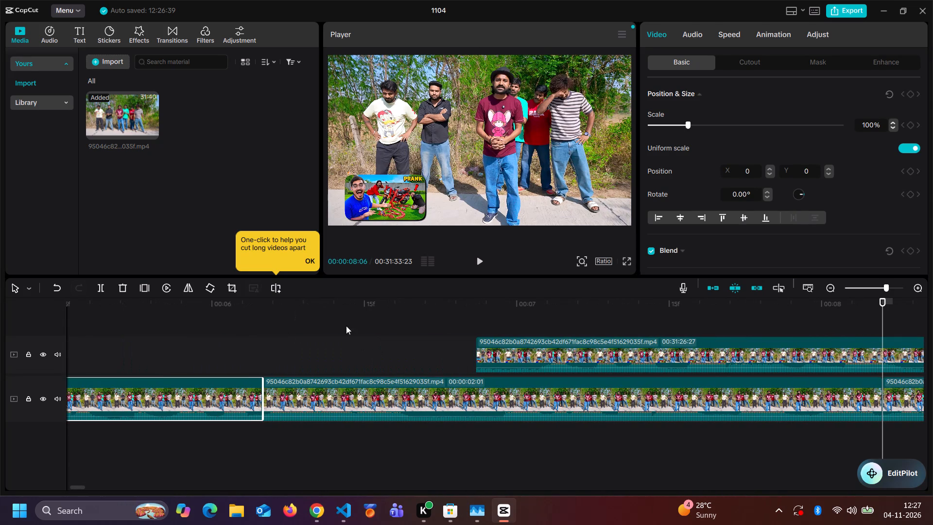
pyautogui.click(457, 317)
pyautogui.press('space')
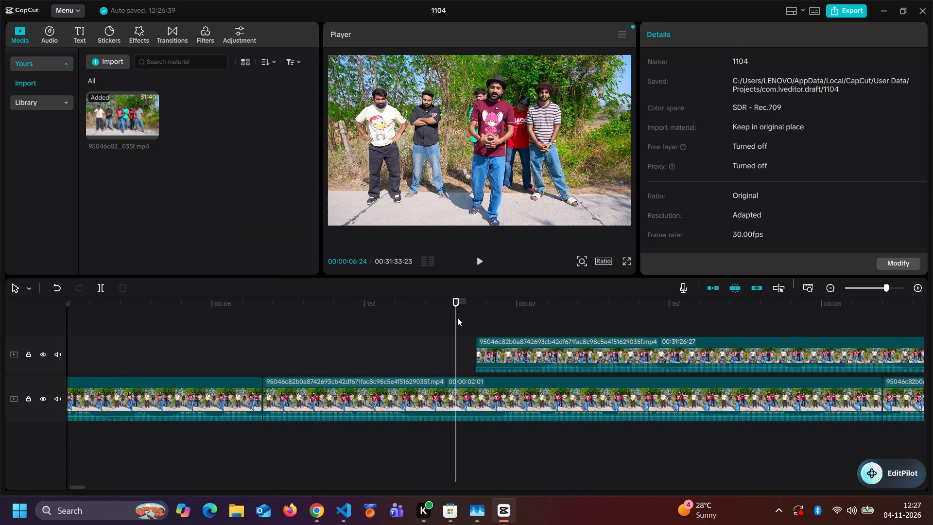
pyautogui.press('space')
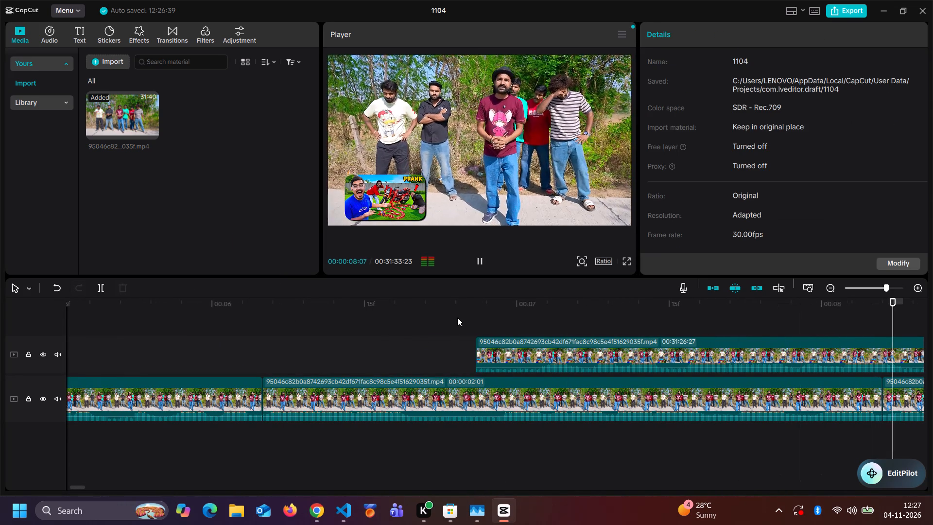
pyautogui.press('space')
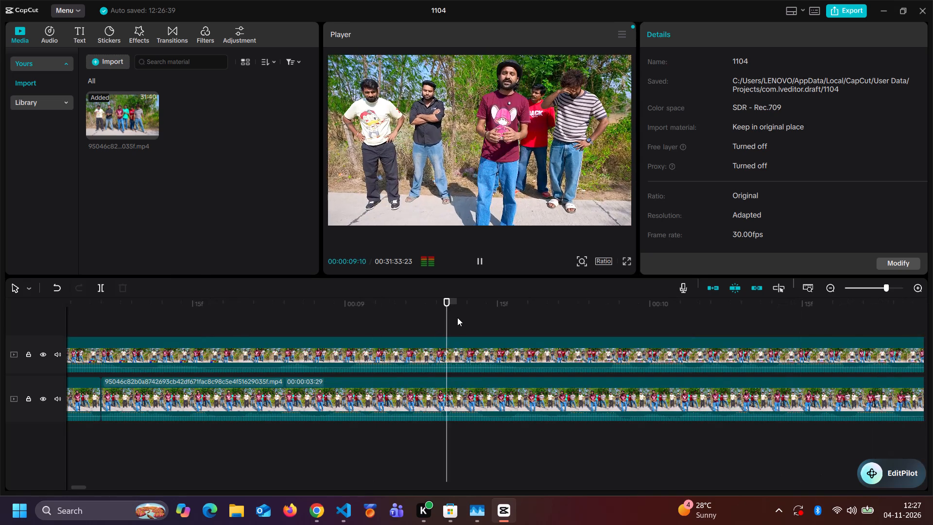
pyautogui.press('space')
# Split the upper-track clip at 00:00:09:23.
pyautogui.click(650, 392)
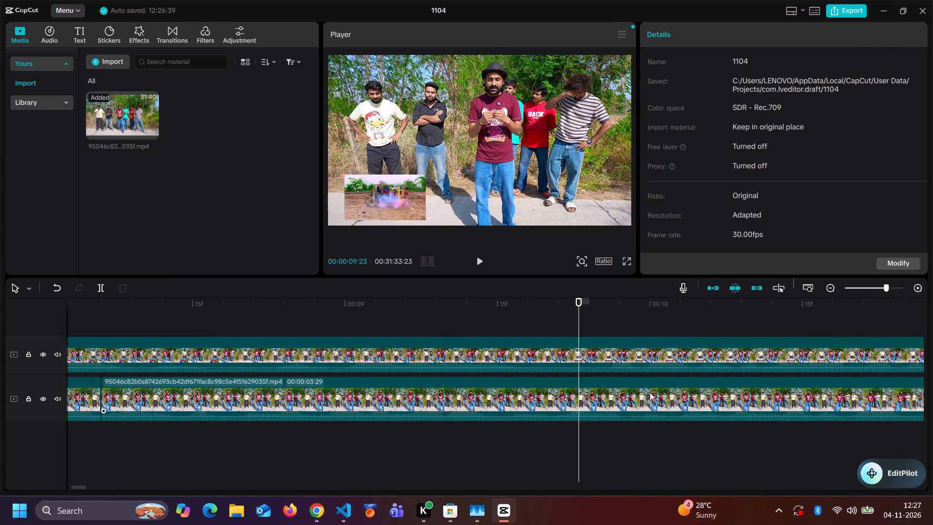
pyautogui.click(554, 358)
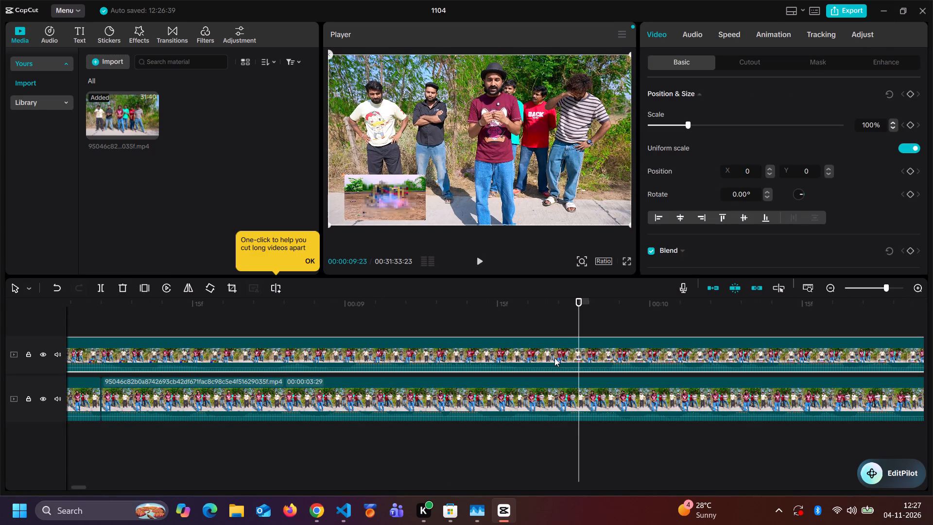
pyautogui.hotkey('ctrl', 'b')
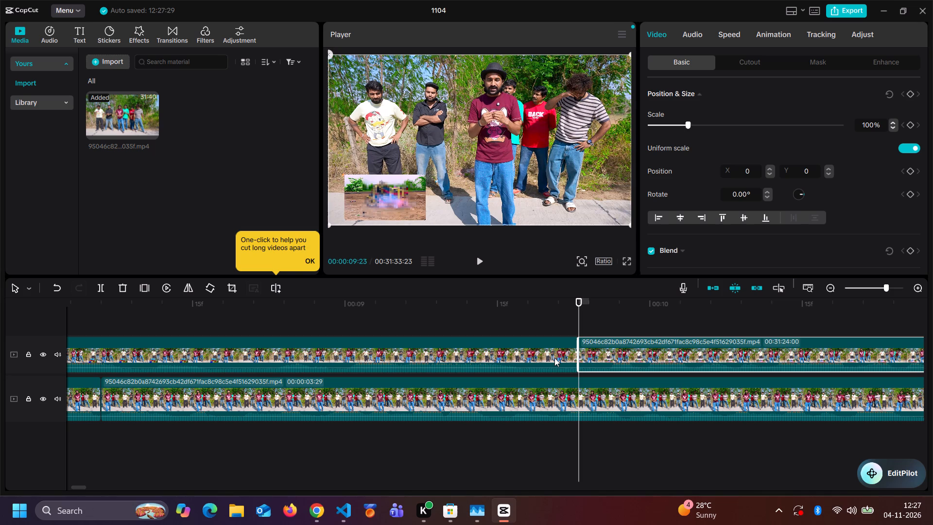
# Split the main-track clip at 00:00:09:23, in line with the split on the upper track.
pyautogui.click(635, 392)
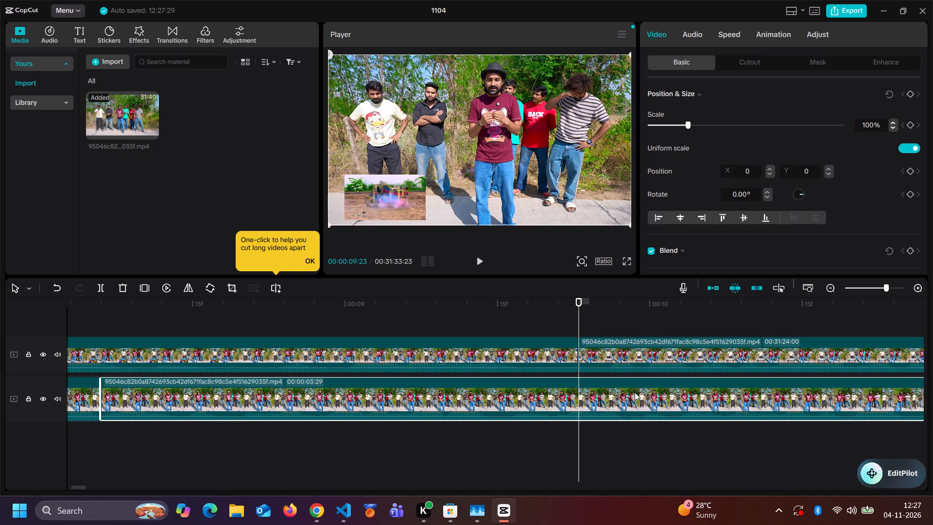
pyautogui.press('ctrl+VK_3')
pyautogui.click(580, 392)
pyautogui.hotkey('ctrl', 'b')
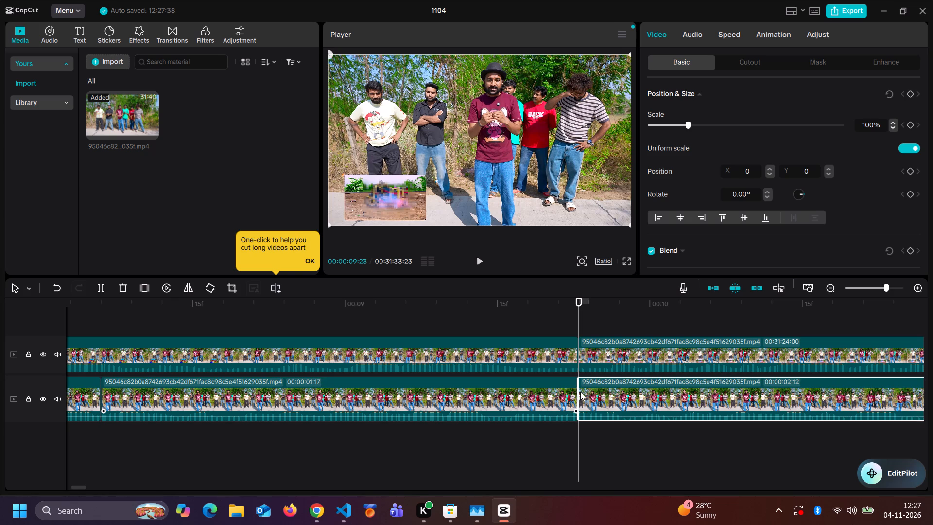
# Move the upper-track segment after 00:00:09:23 onto the main track at about 00:00:08:06, ahead of the two segments just split.
pyautogui.moveTo(613, 363); pyautogui.dragTo(159, 382)
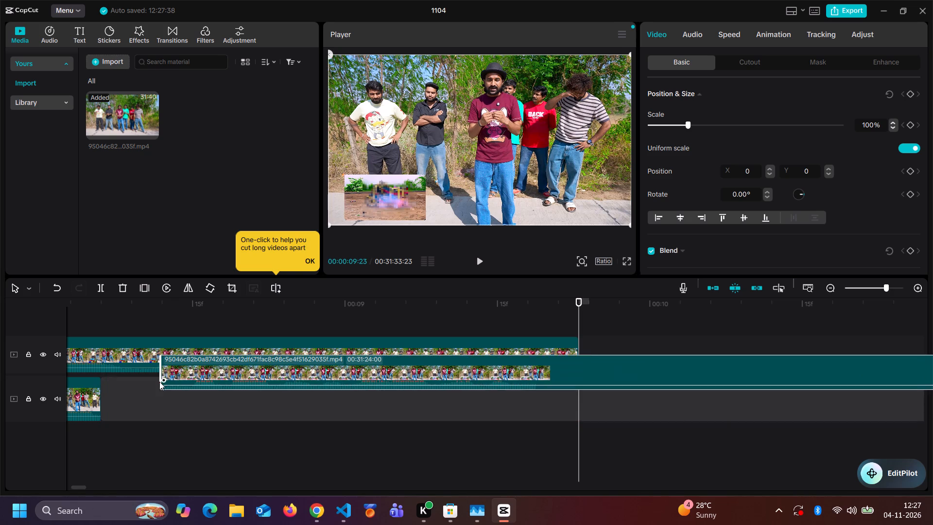
pyautogui.moveTo(159, 382); pyautogui.dragTo(121, 411)
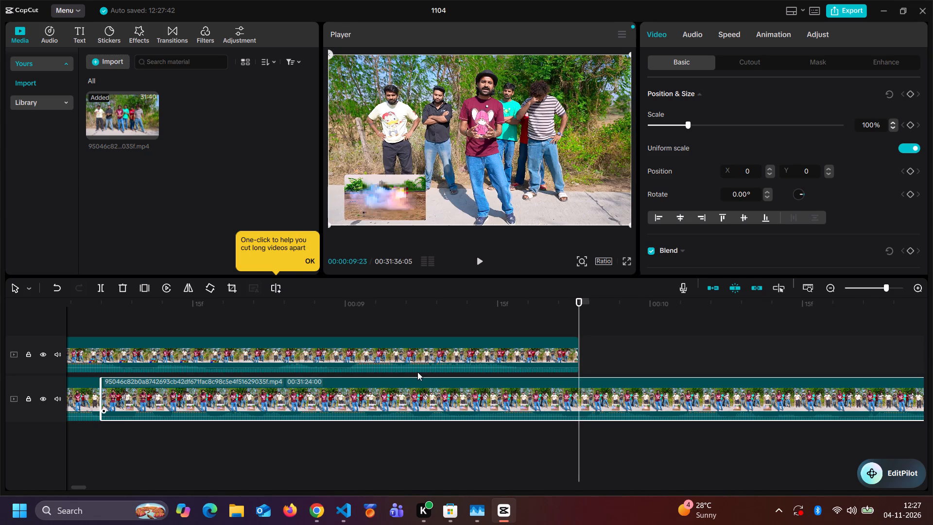
# Split the long main-track segment at 00:00:18:01.
pyautogui.hscroll(-9, 691, 402)
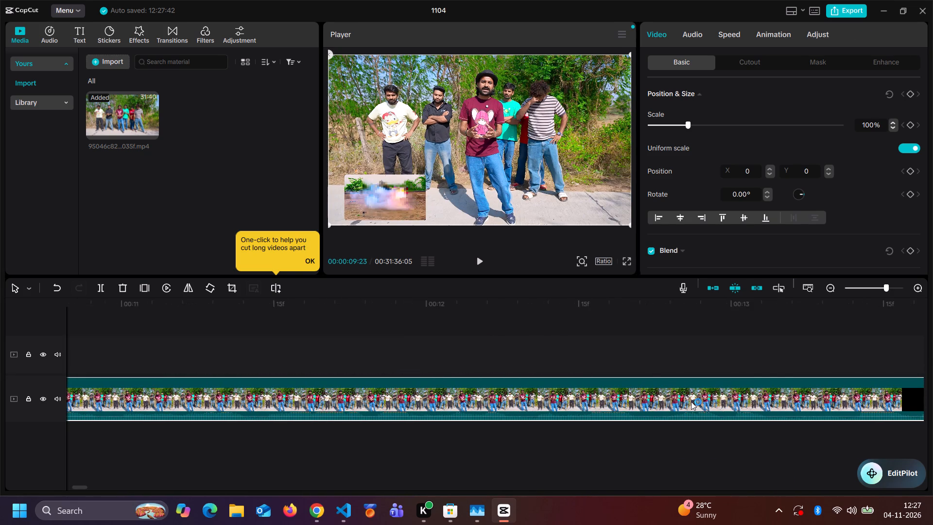
pyautogui.hscroll(-8, 691, 402)
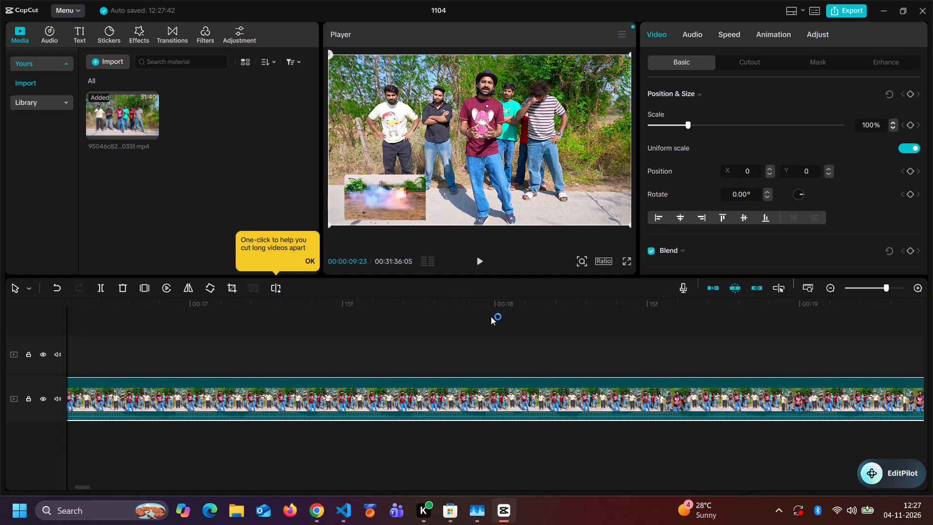
pyautogui.click(505, 301)
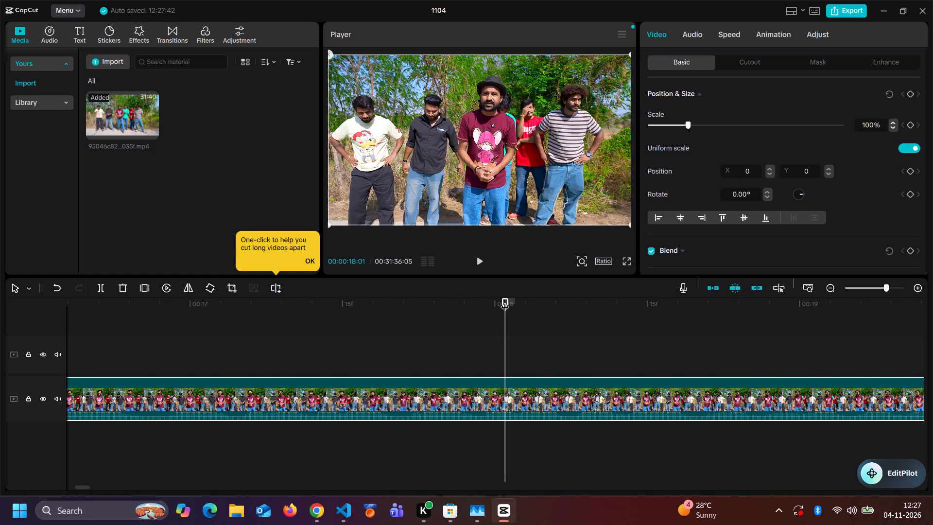
pyautogui.hotkey('ctrl', 'b')
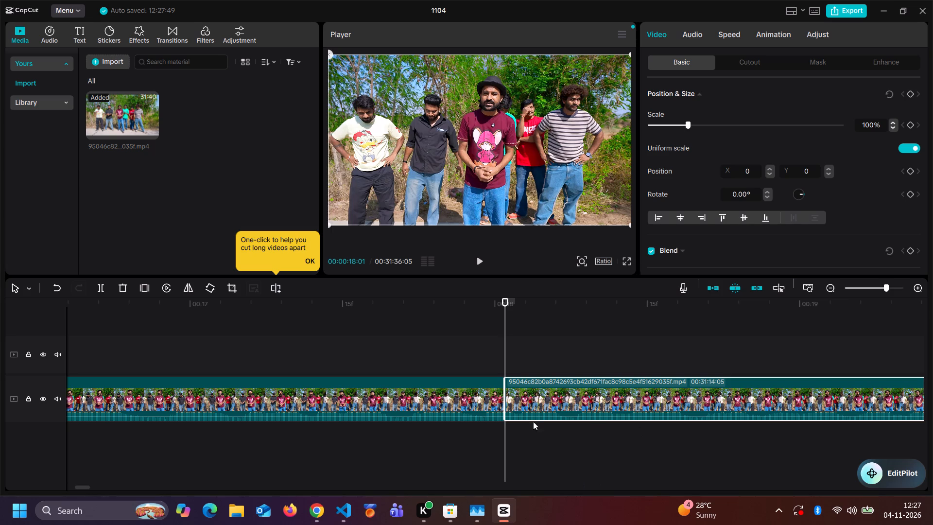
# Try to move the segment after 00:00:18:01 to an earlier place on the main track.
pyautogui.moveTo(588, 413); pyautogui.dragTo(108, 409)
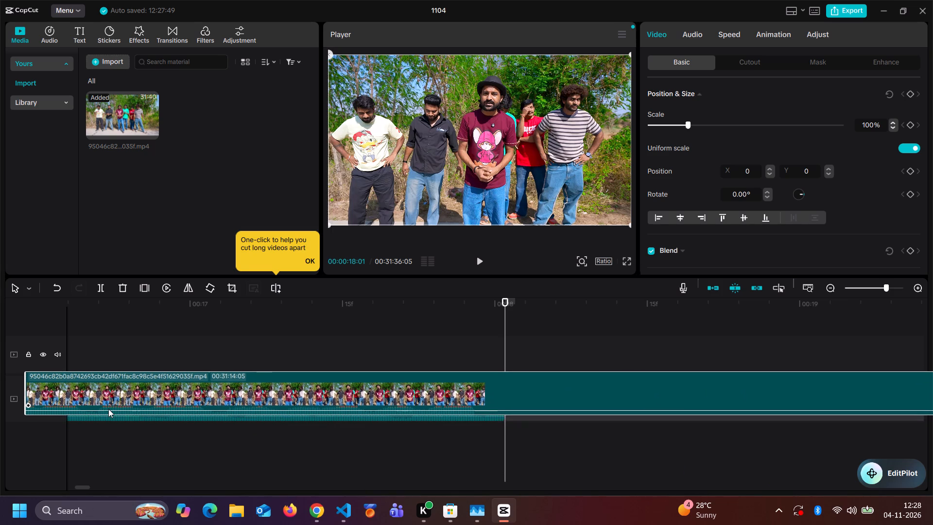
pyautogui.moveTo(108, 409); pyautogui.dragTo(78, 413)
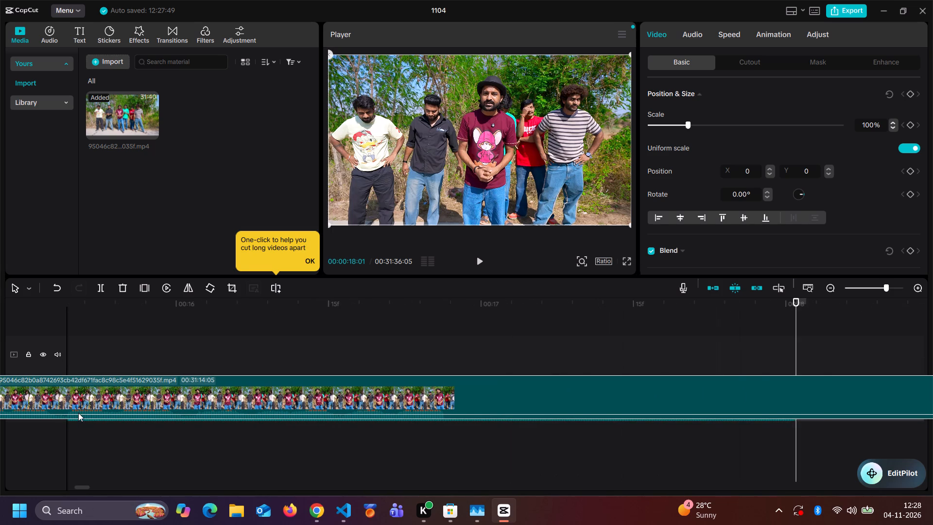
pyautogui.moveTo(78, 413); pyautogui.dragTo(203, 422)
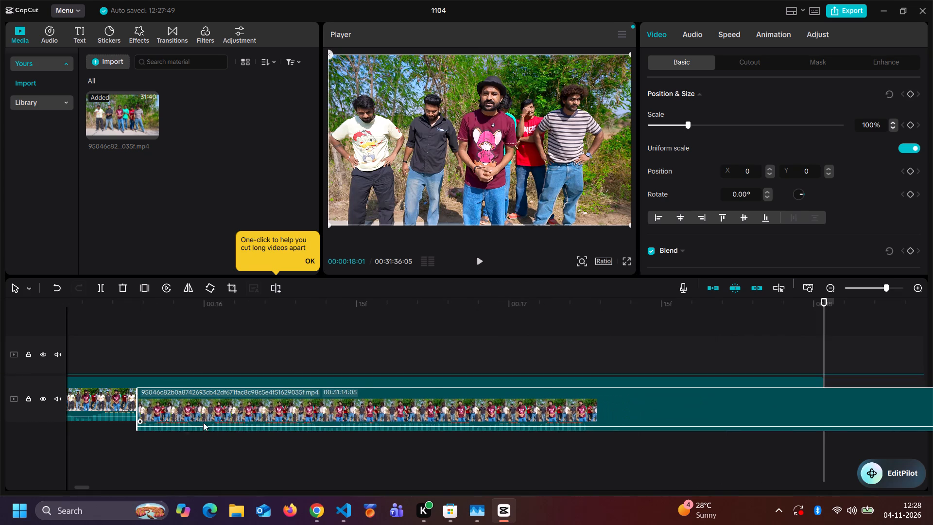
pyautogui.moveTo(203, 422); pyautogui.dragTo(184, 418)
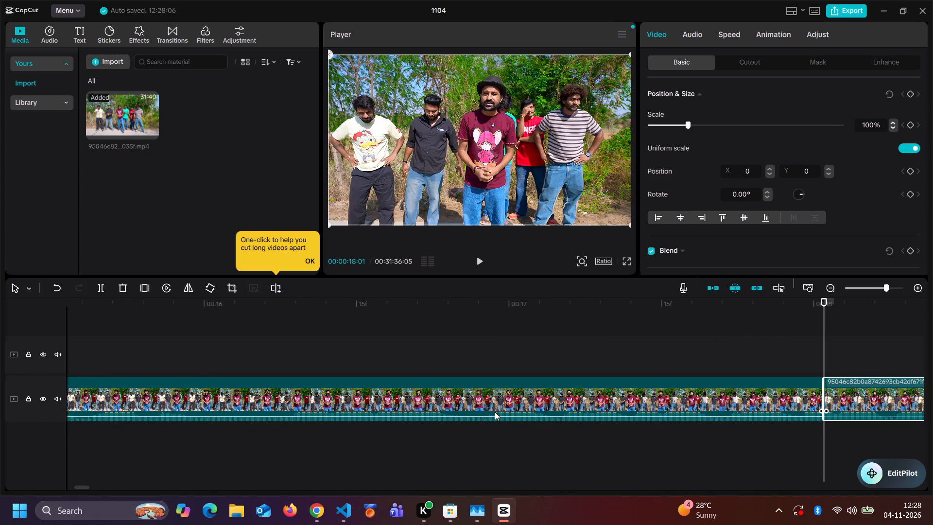
# Split the long main-track segment at 00:00:37:03.
pyautogui.hscroll(-9, 495, 412)
pyautogui.hscroll(-15, 495, 412)
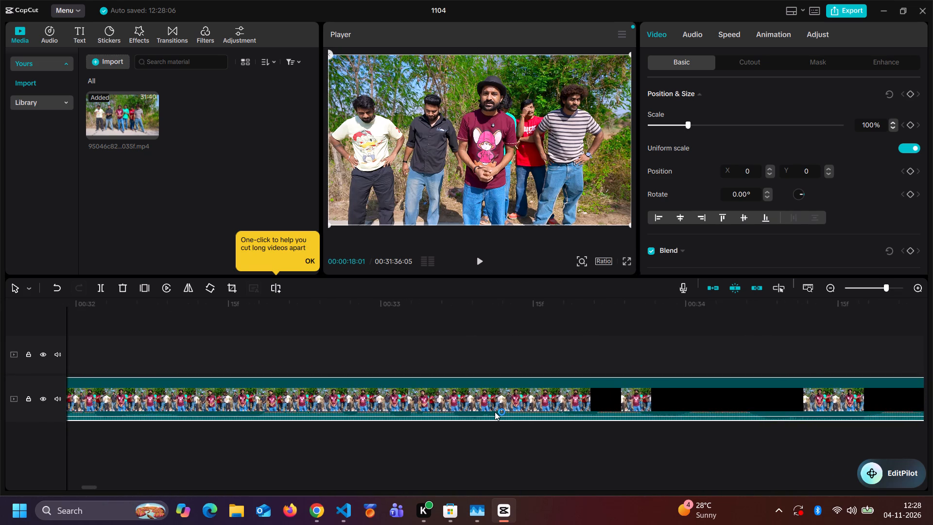
pyautogui.hscroll(-6, 495, 412)
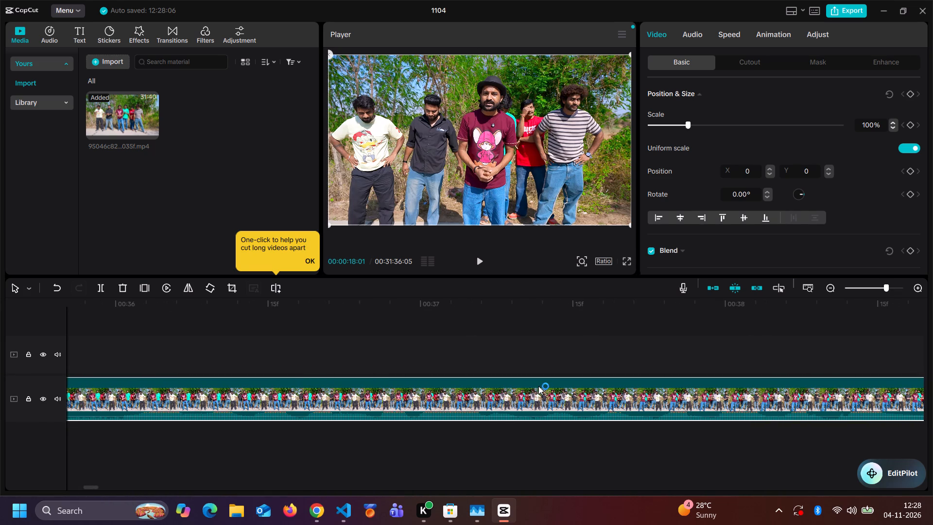
pyautogui.click(538, 386)
pyautogui.click(538, 386)
pyautogui.click(428, 406)
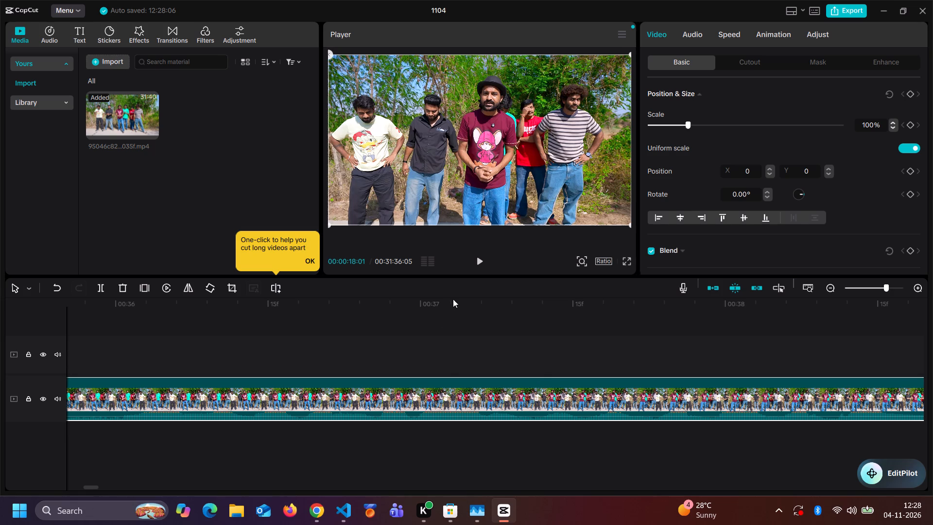
pyautogui.click(449, 304)
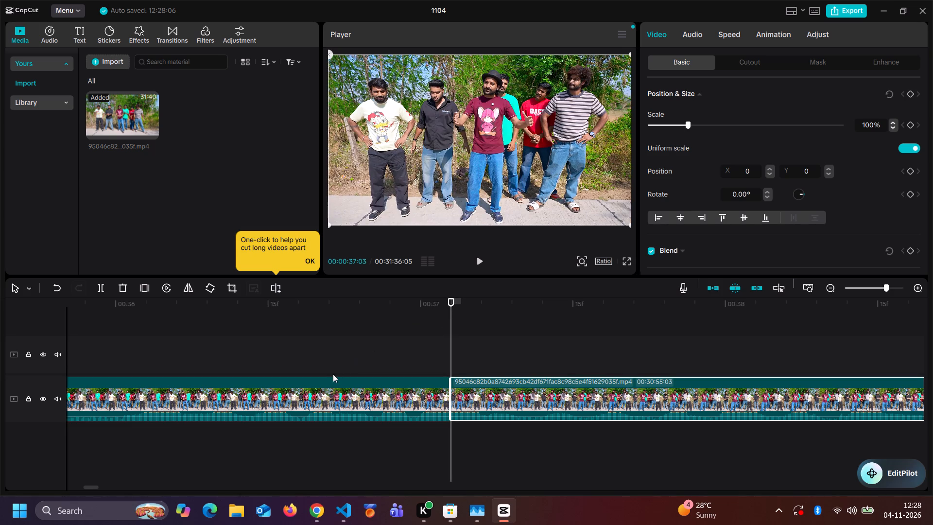
# Cut the main-track segment between 00:00:18:01 and 00:00:37:03 and paste it onto the upper track at 00:00:37:03.
pyautogui.click(332, 395)
pyautogui.hotkey('ctrl', 'x')
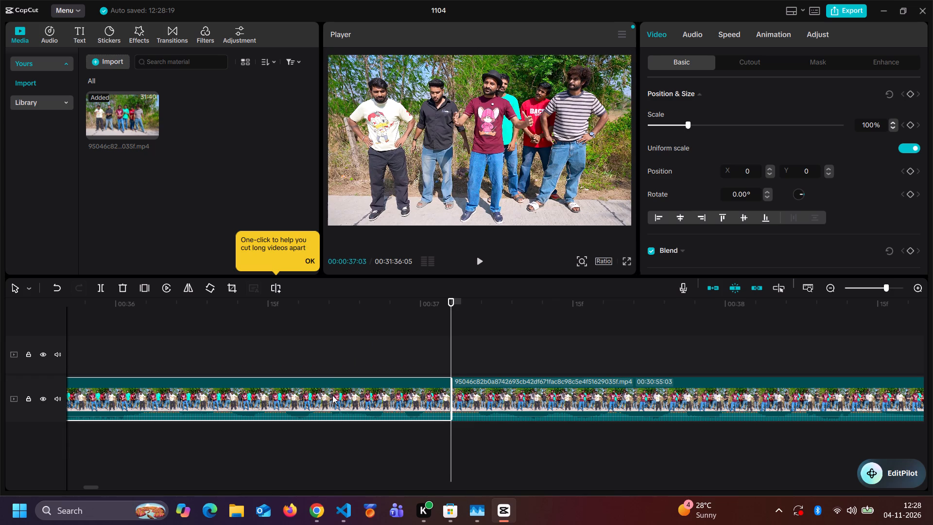
pyautogui.hscroll(13, 332, 395)
pyautogui.hscroll(9, 332, 395)
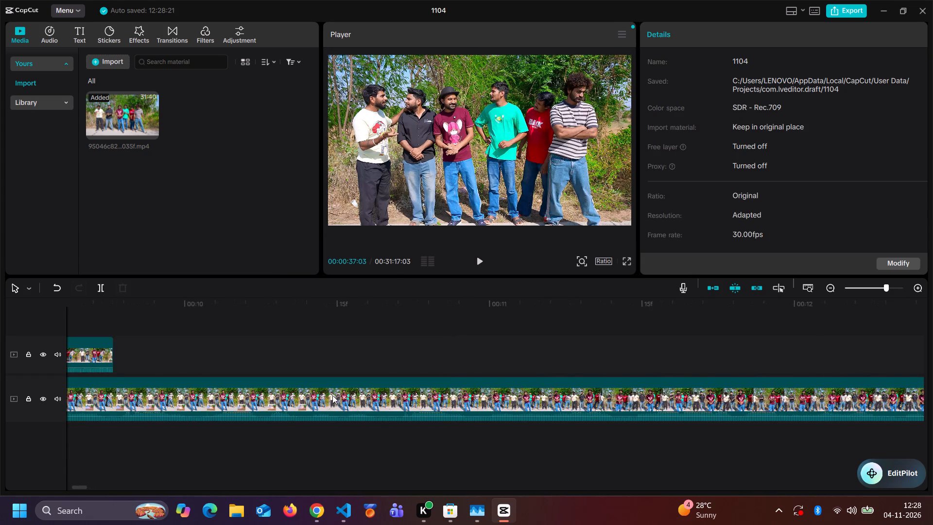
pyautogui.hscroll(8, 332, 395)
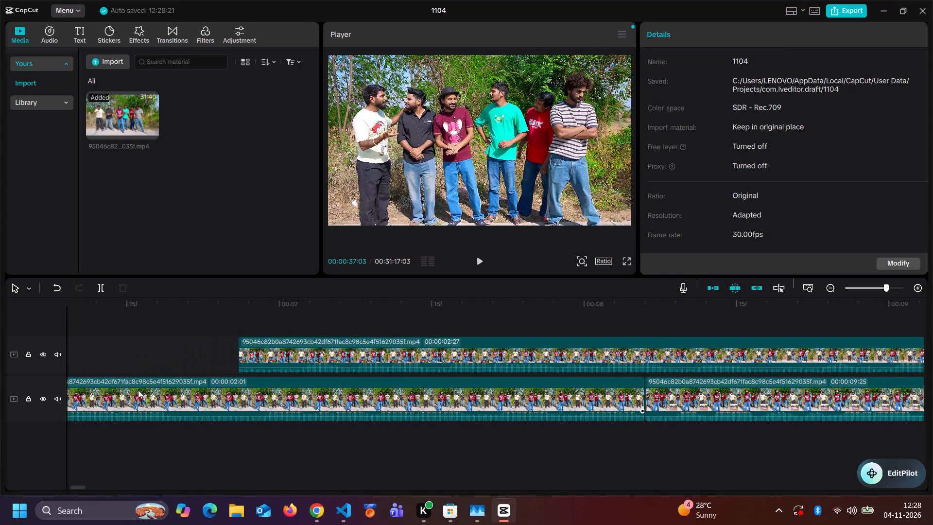
pyautogui.click(138, 390)
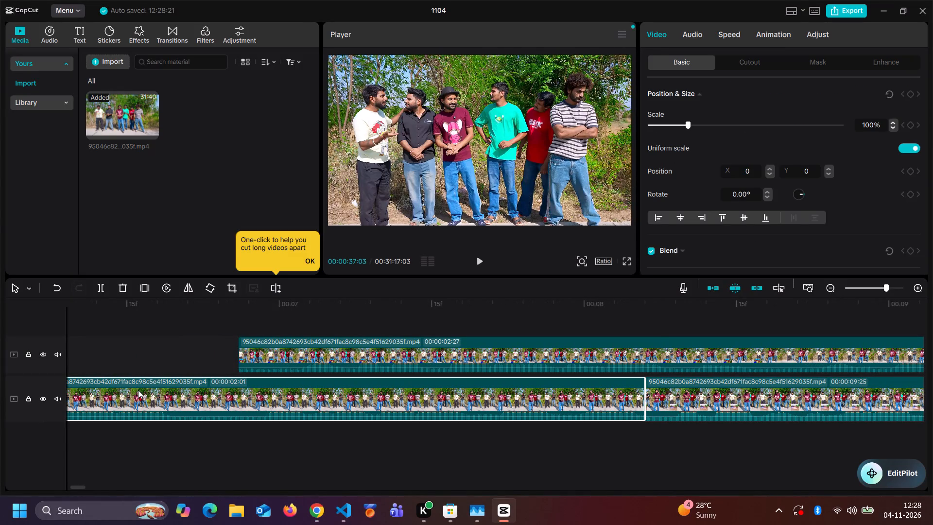
pyautogui.hotkey('ctrl', 'v')
# Move the long 00:30:55:03 segment behind the two short segments at the end of the main track.
pyautogui.hscroll(-2, 412, 453)
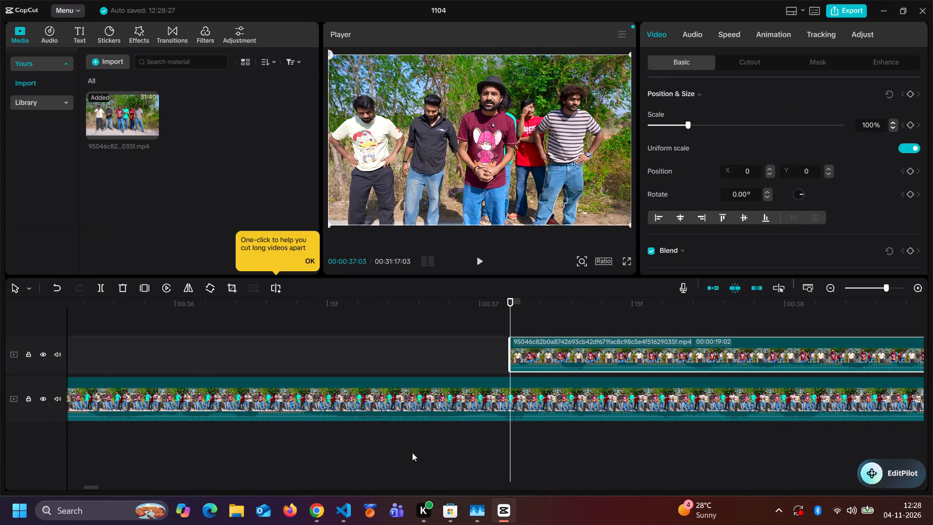
pyautogui.hscroll(-18, 412, 453)
pyautogui.hscroll(-6, 412, 453)
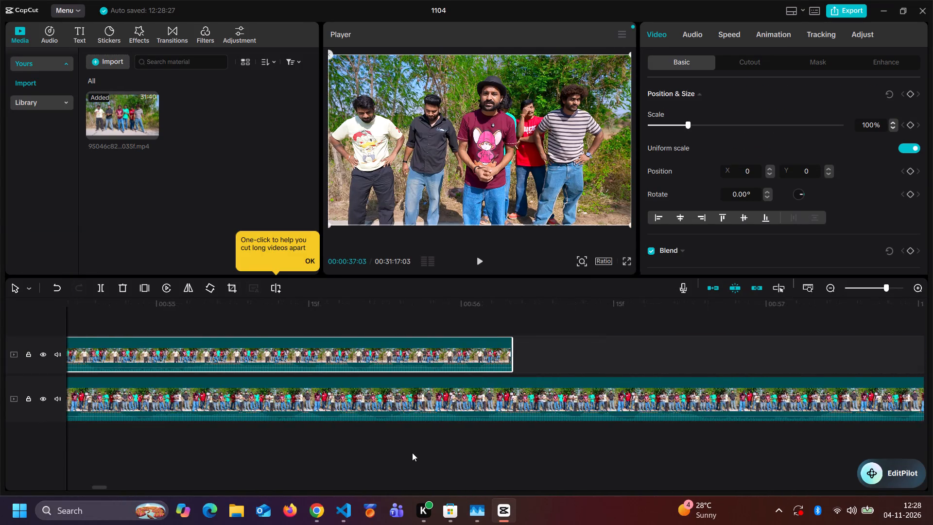
pyautogui.keyDown('ctrl'); pyautogui.scroll(-20, 412, 453); pyautogui.keyUp('ctrl')
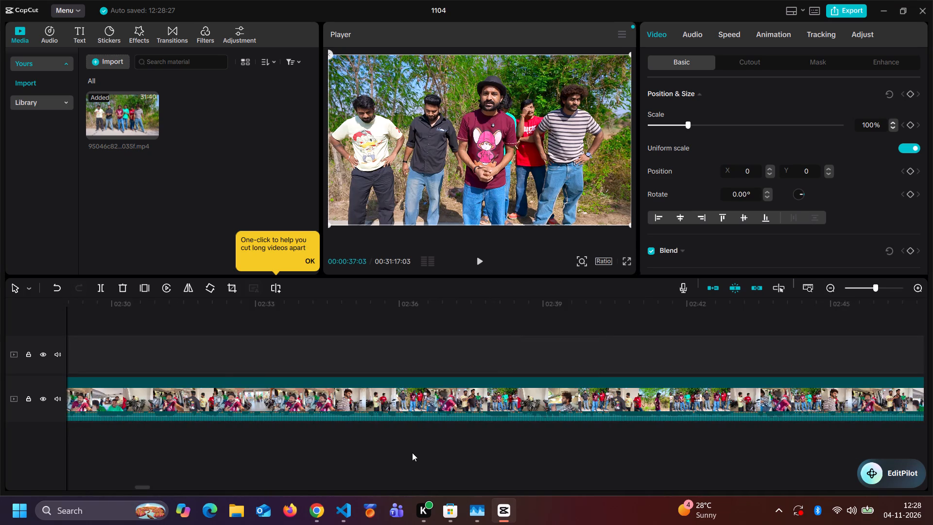
pyautogui.keyDown('ctrl'); pyautogui.scroll(-15, 412, 453); pyautogui.keyUp('ctrl')
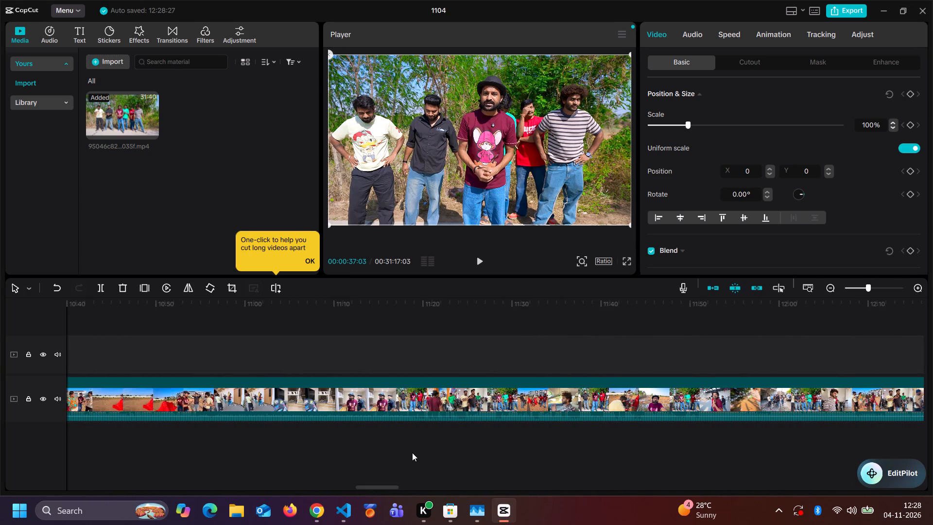
pyautogui.keyDown('ctrl'); pyautogui.scroll(-8, 412, 453); pyautogui.keyUp('ctrl')
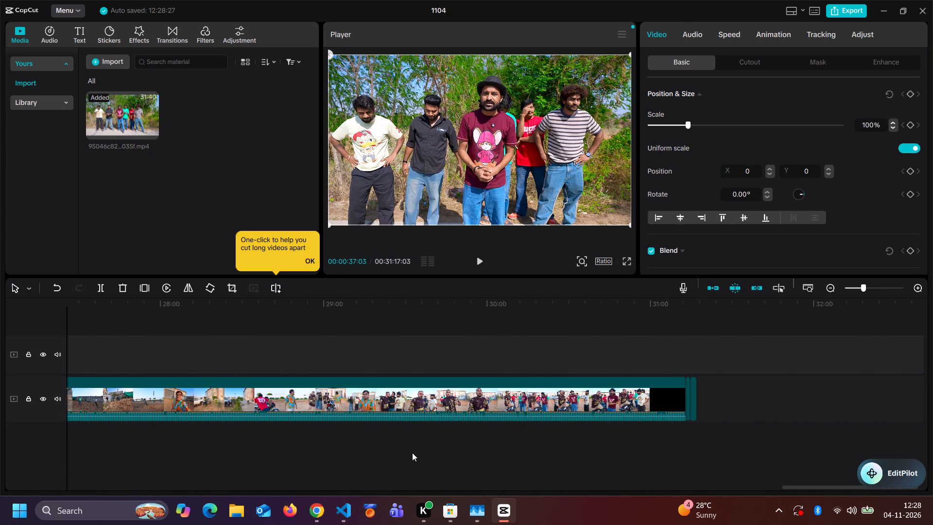
pyautogui.scroll(1, 412, 453)
pyautogui.keyDown('ctrl'); pyautogui.scroll(-4, 412, 453); pyautogui.keyUp('ctrl')
pyautogui.hscroll(8, 412, 453)
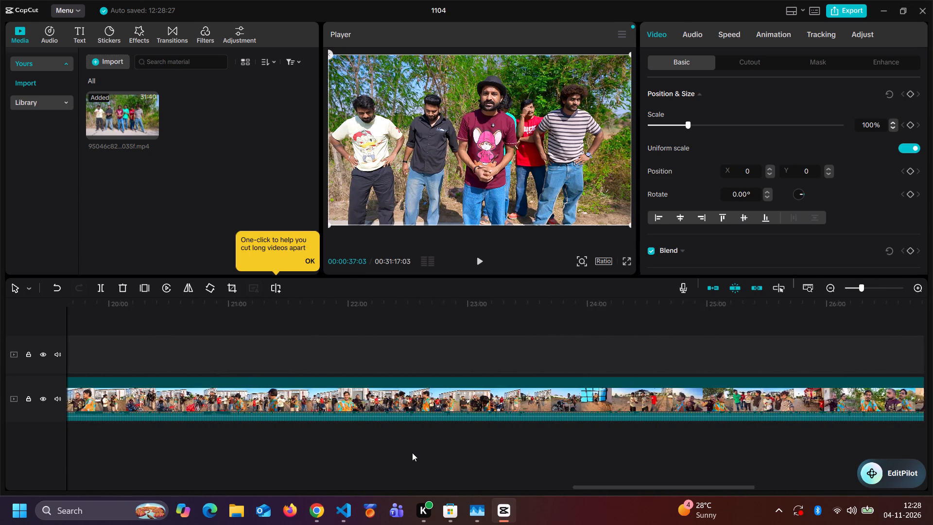
pyautogui.hscroll(4, 412, 453)
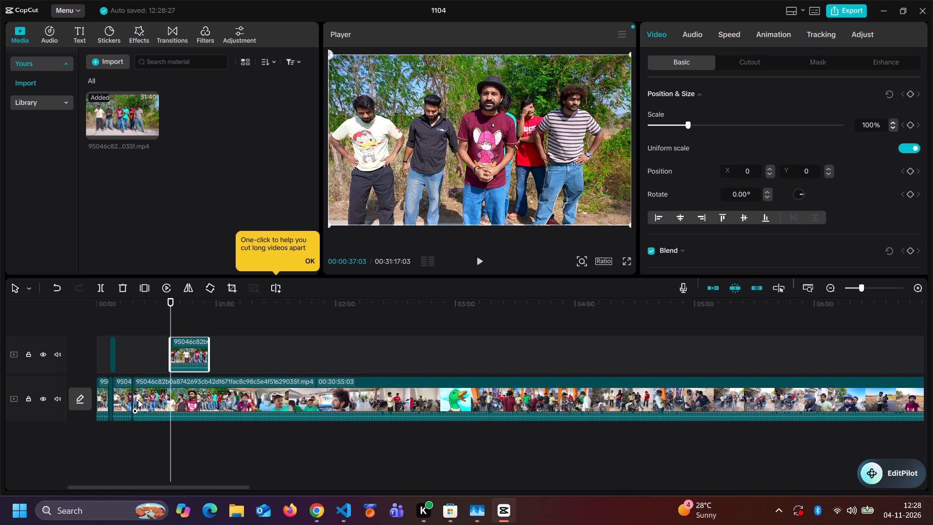
pyautogui.moveTo(138, 400); pyautogui.dragTo(344, 408)
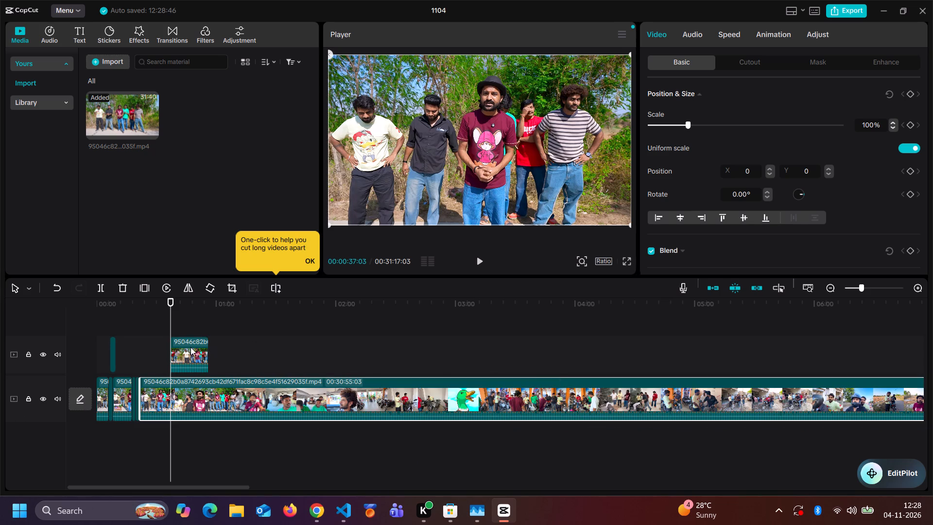
# Move the pasted 00:00:19:02 clip from the upper track onto the main track, directly before the 00:30:55:03 segment.
pyautogui.moveTo(191, 358); pyautogui.dragTo(169, 410)
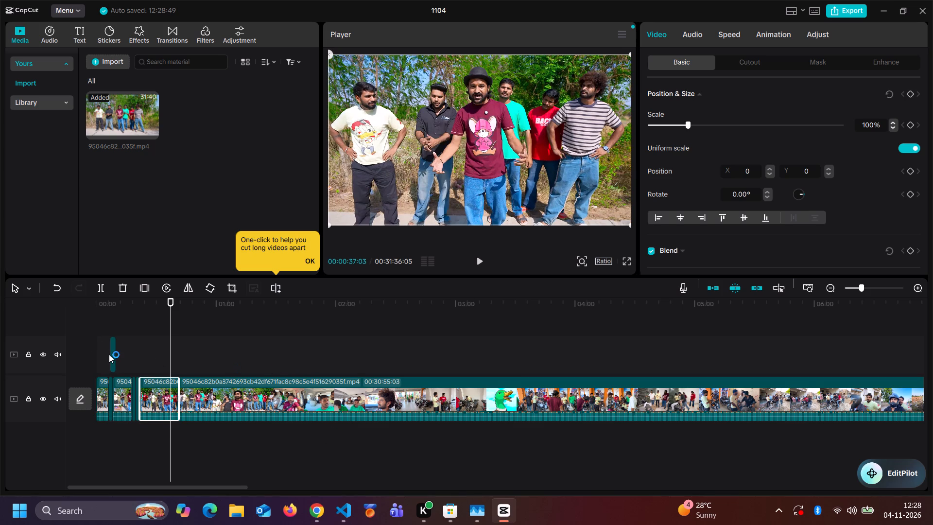
# Move the remaining short upper-track clip onto the main track, between the 00:00:19:02 segment and the 00:30:55:03 segment.
pyautogui.moveTo(114, 352); pyautogui.dragTo(255, 387)
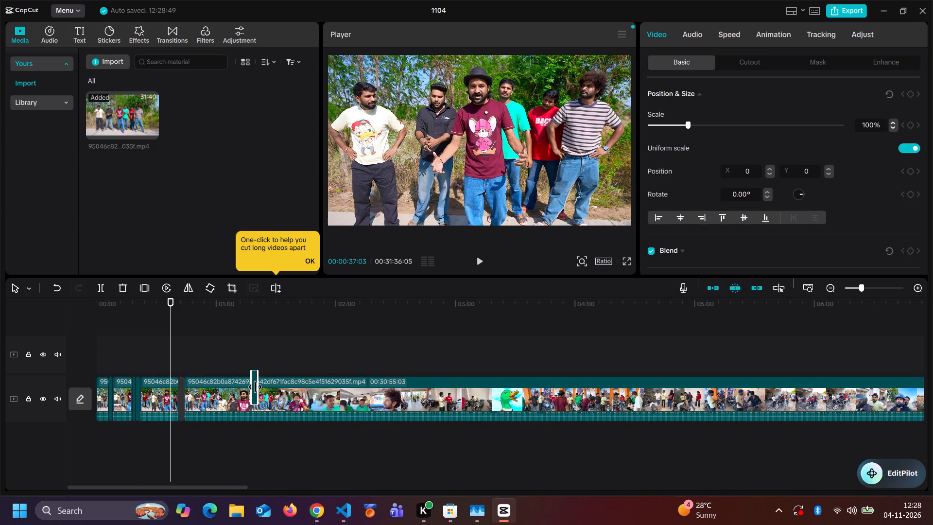
pyautogui.moveTo(255, 387); pyautogui.dragTo(376, 413)
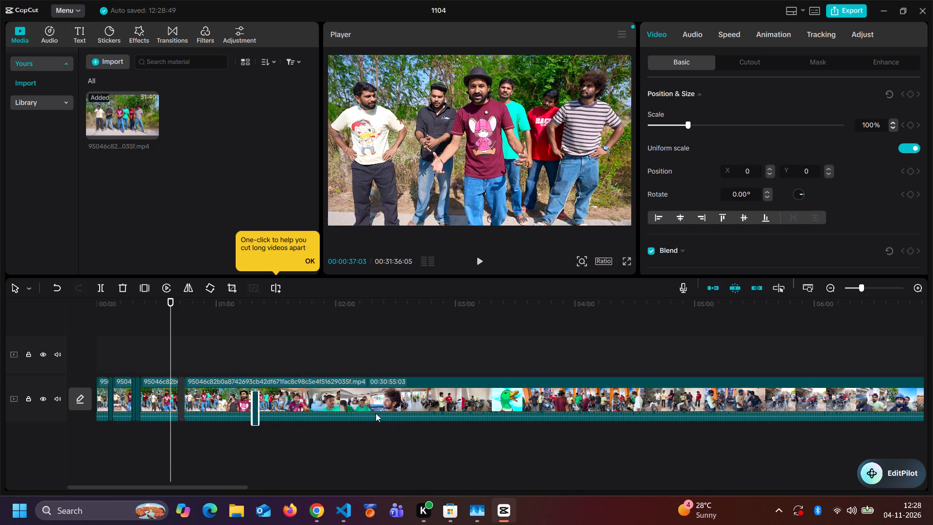
pyautogui.moveTo(376, 413); pyautogui.dragTo(533, 398)
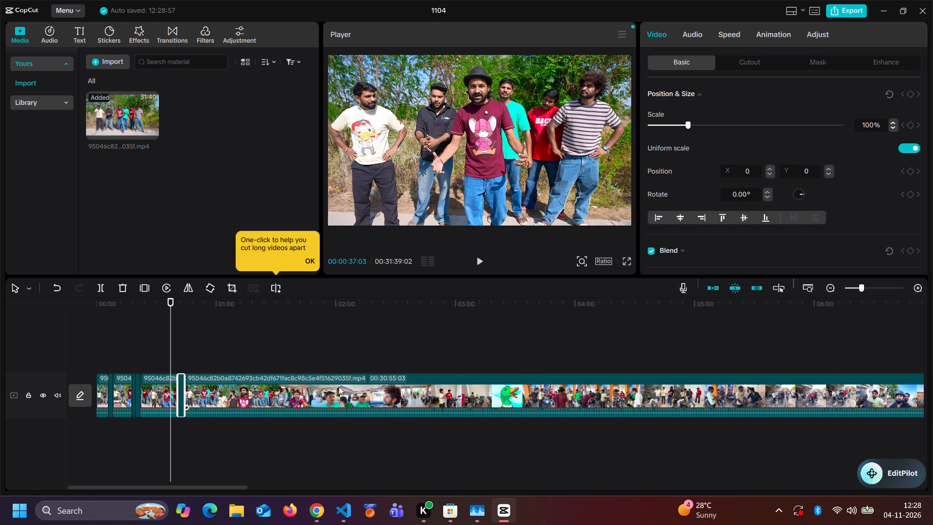
# Split the long 00:30:55:03 main-track segment at 00:02:29:13, 00:04:52:05 and 00:06:46:07.
pyautogui.hscroll(-1, 339, 386)
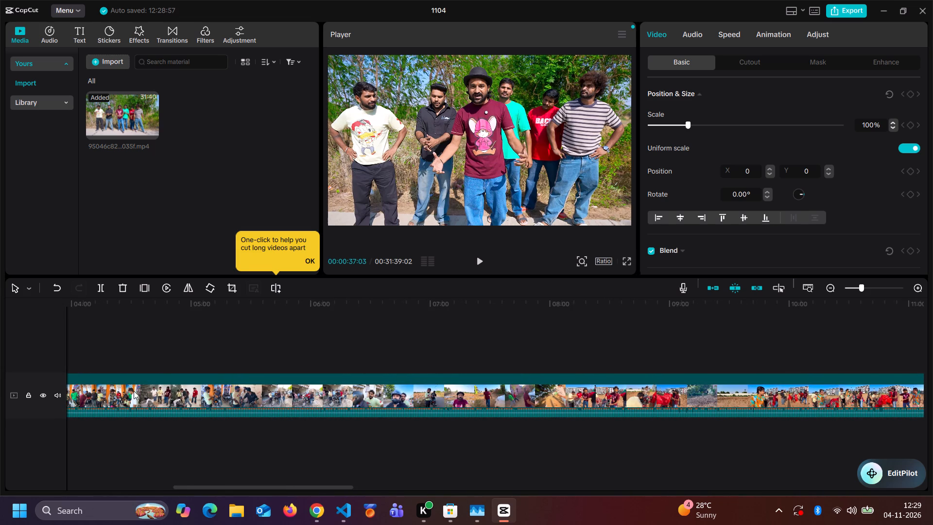
pyautogui.click(134, 391)
pyautogui.hscroll(4, 134, 391)
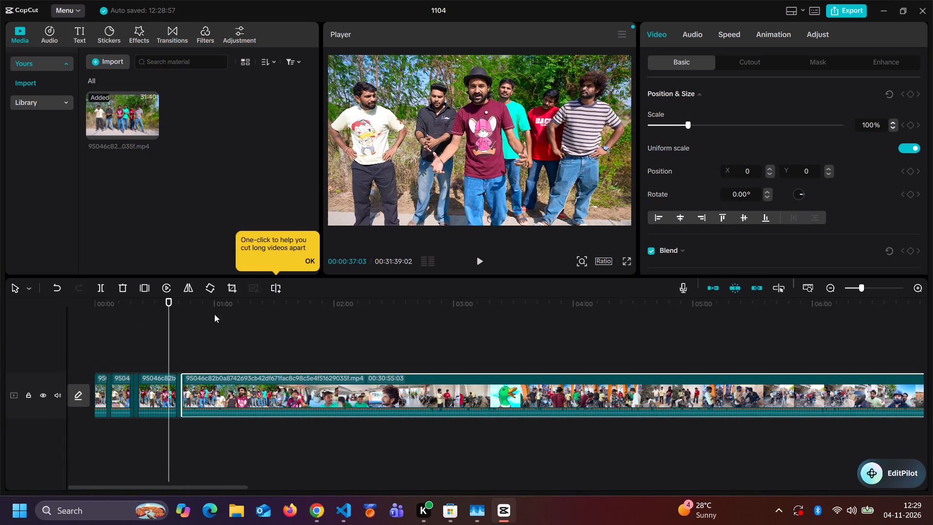
pyautogui.moveTo(171, 303); pyautogui.dragTo(187, 302)
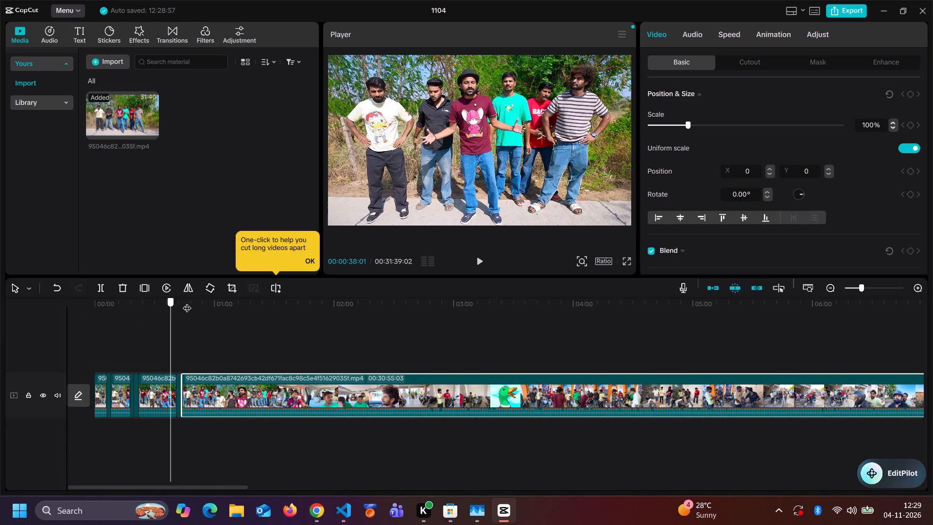
pyautogui.moveTo(187, 302); pyautogui.dragTo(393, 306)
pyautogui.hotkey('ctrl', 'b')
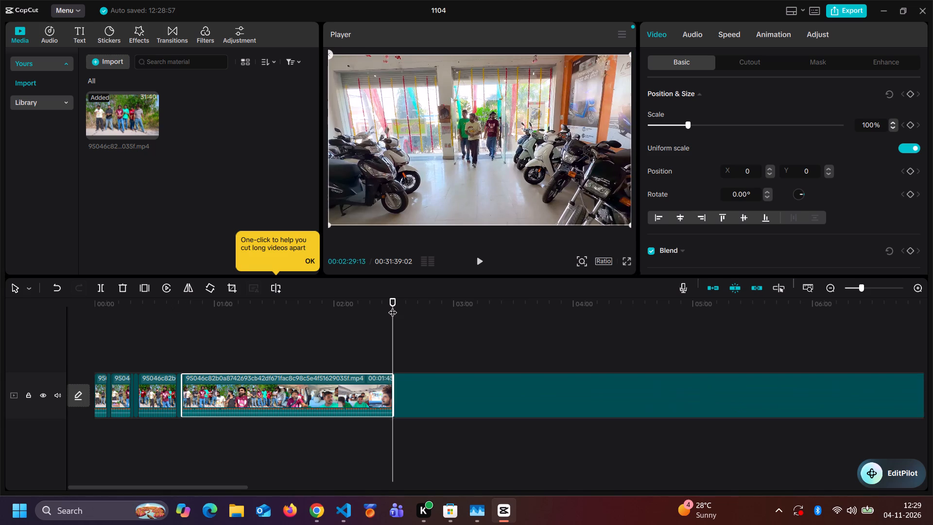
pyautogui.hscroll(-3, 628, 368)
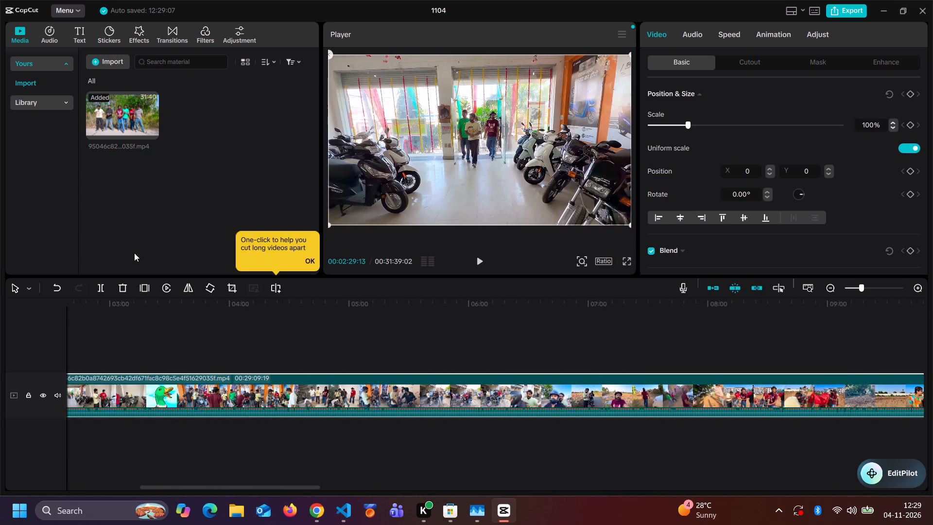
pyautogui.click(333, 307)
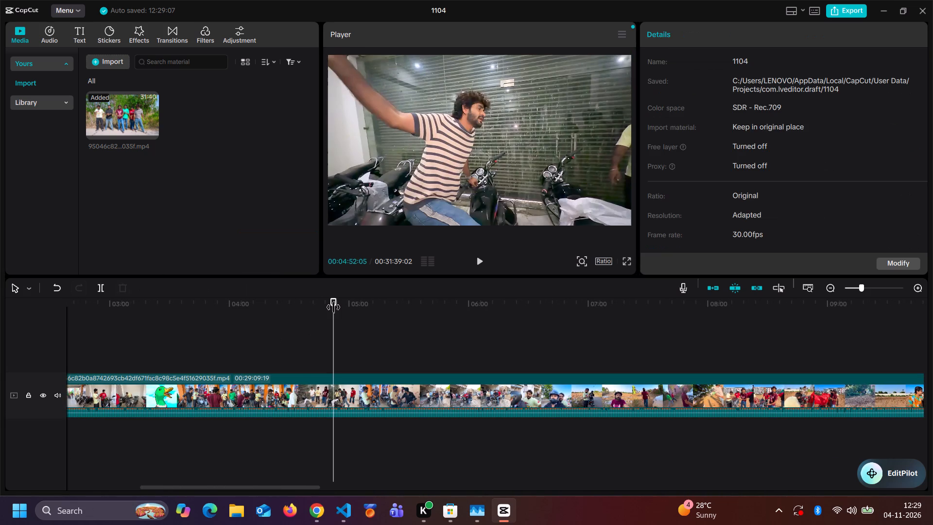
pyautogui.hotkey('ctrl', 'b')
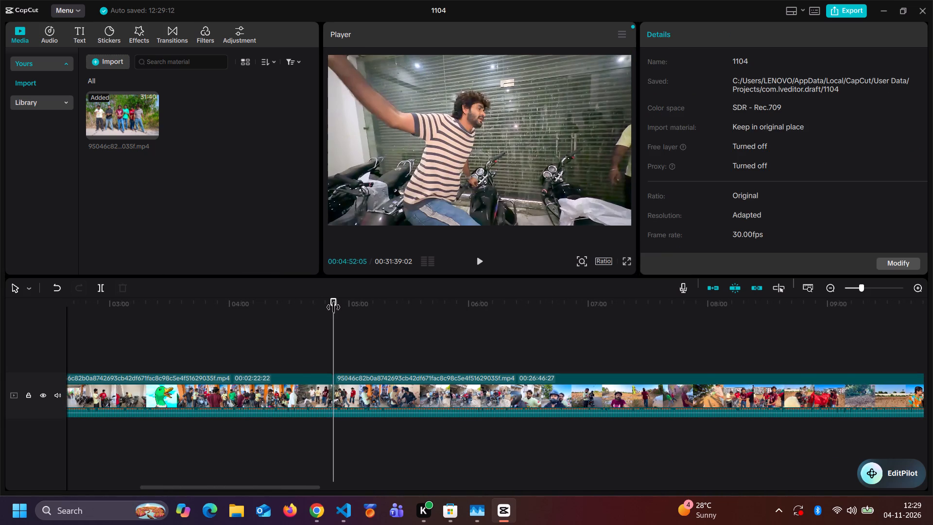
pyautogui.click(561, 305)
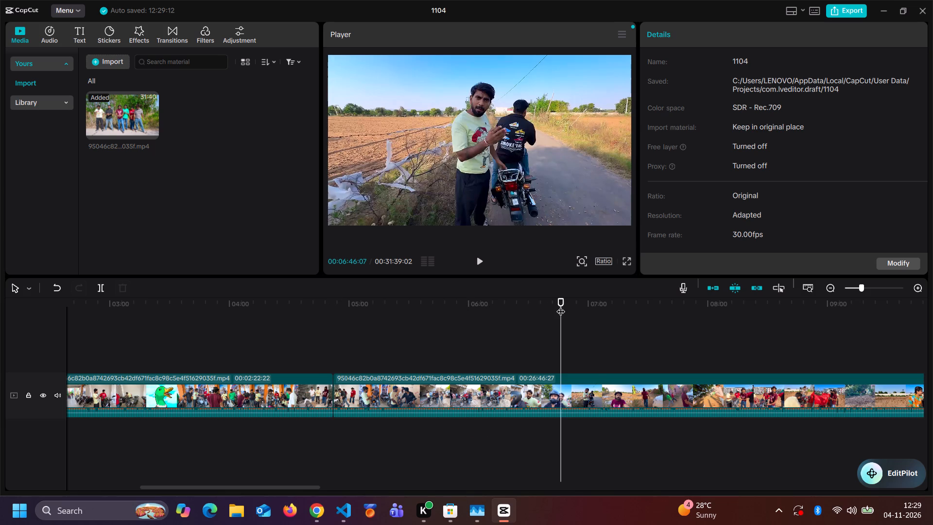
pyautogui.hotkey('ctrl', 'b')
# Split the remaining long main-track segment at 00:10:58:01, 00:15:42:19 and 00:22:07:06.
pyautogui.hscroll(-2, 675, 327)
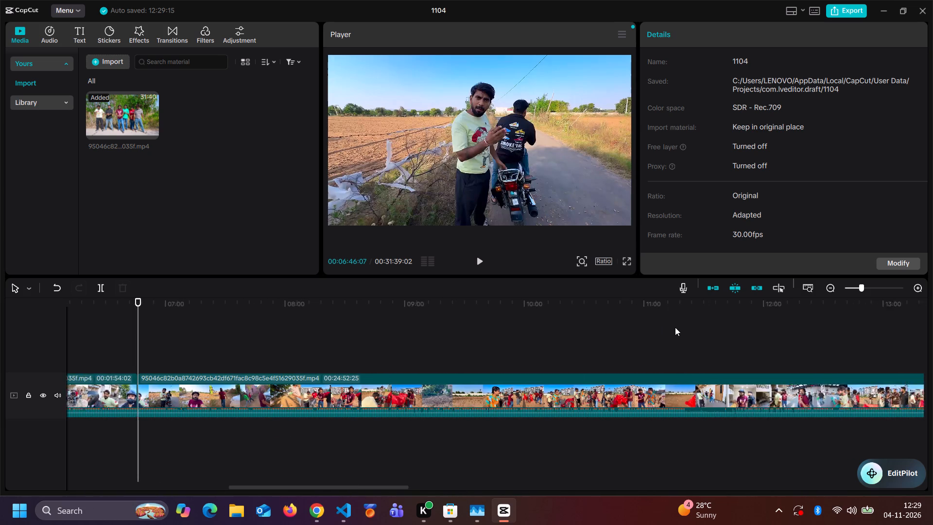
pyautogui.hscroll(-1, 675, 327)
pyautogui.click(584, 309)
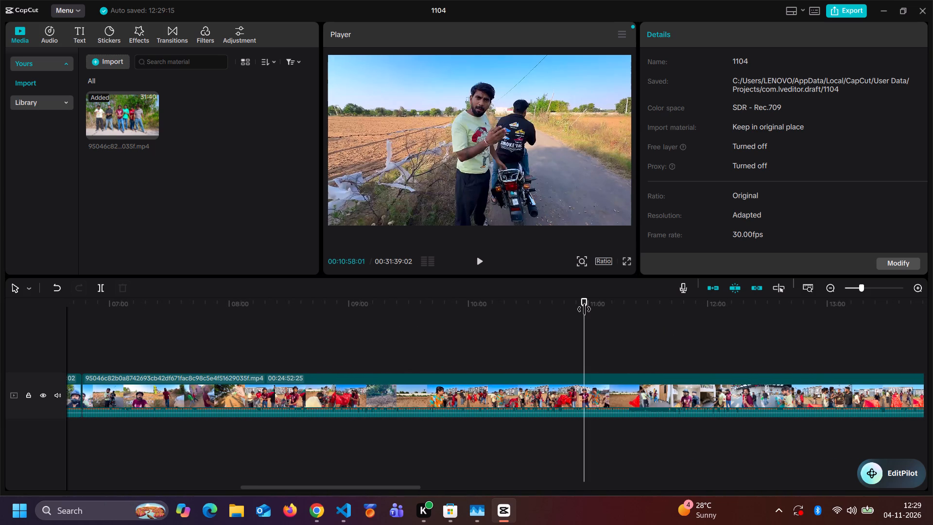
pyautogui.hotkey('ctrl', 'b')
pyautogui.hscroll(-4, 584, 309)
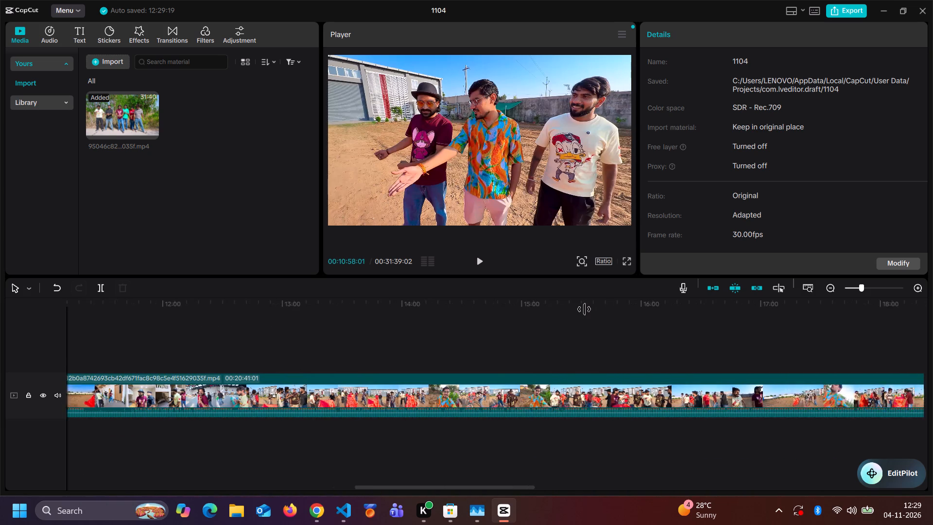
pyautogui.hscroll(-1, 584, 309)
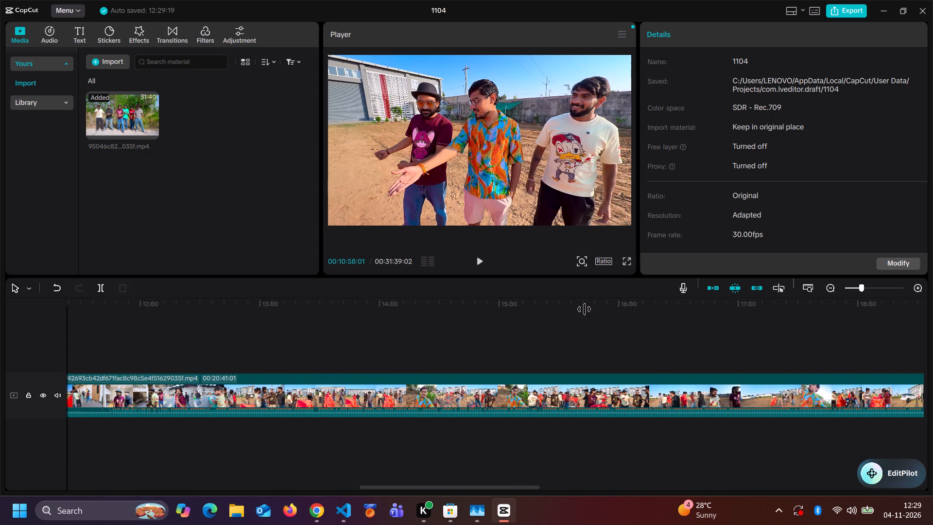
pyautogui.click(584, 309)
pyautogui.hotkey('ctrl', 'b')
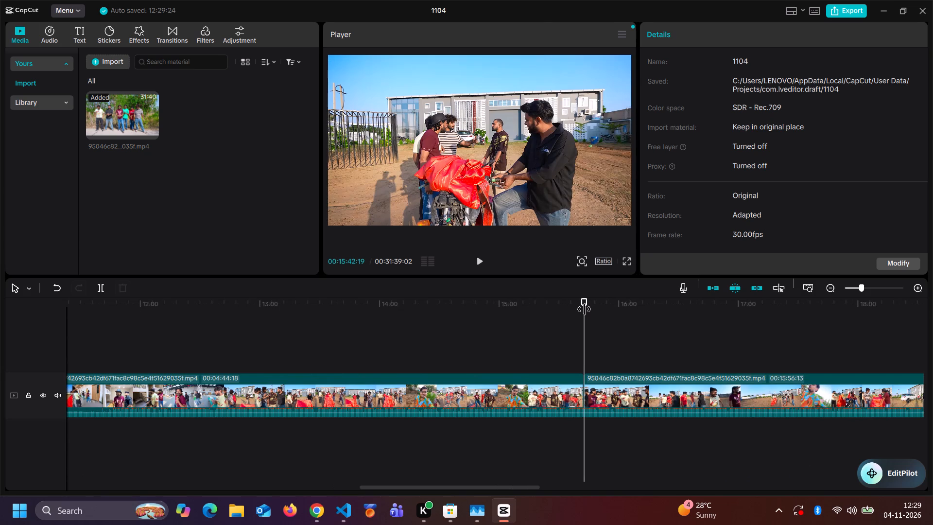
pyautogui.hscroll(-5, 584, 309)
pyautogui.hscroll(-1, 697, 333)
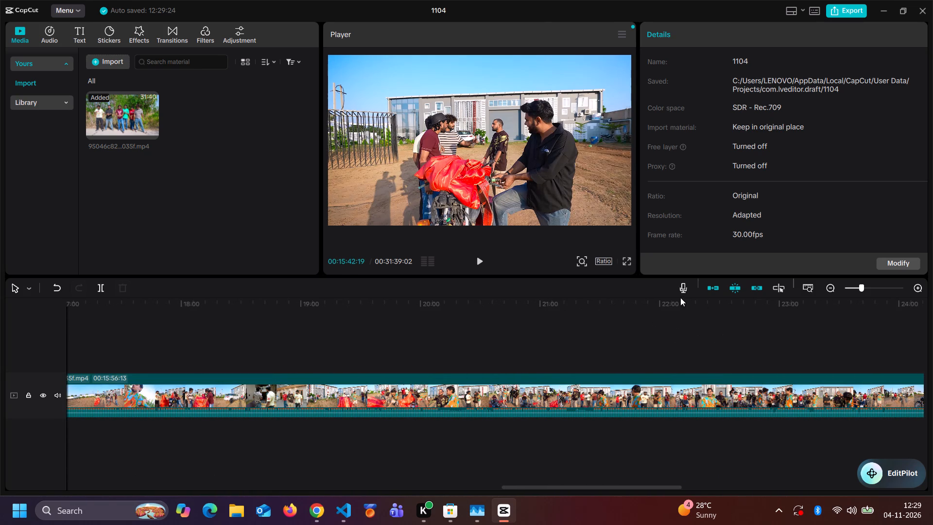
pyautogui.click(674, 305)
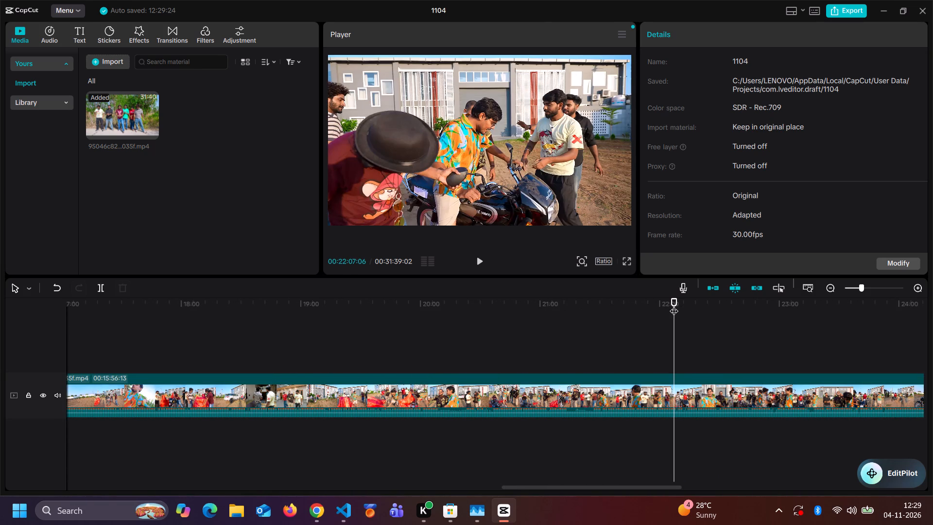
pyautogui.hotkey('ctrl', 'b')
# Split the final part of the main-track video at 00:27:21:03 and 00:29:38:29.
pyautogui.hscroll(-2, 674, 305)
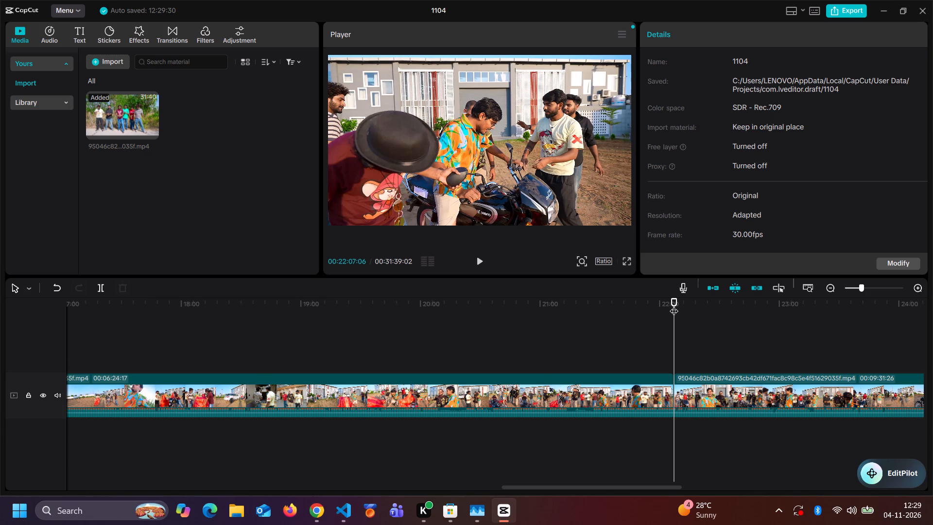
pyautogui.hscroll(-2, 674, 305)
pyautogui.hscroll(-4, 581, 331)
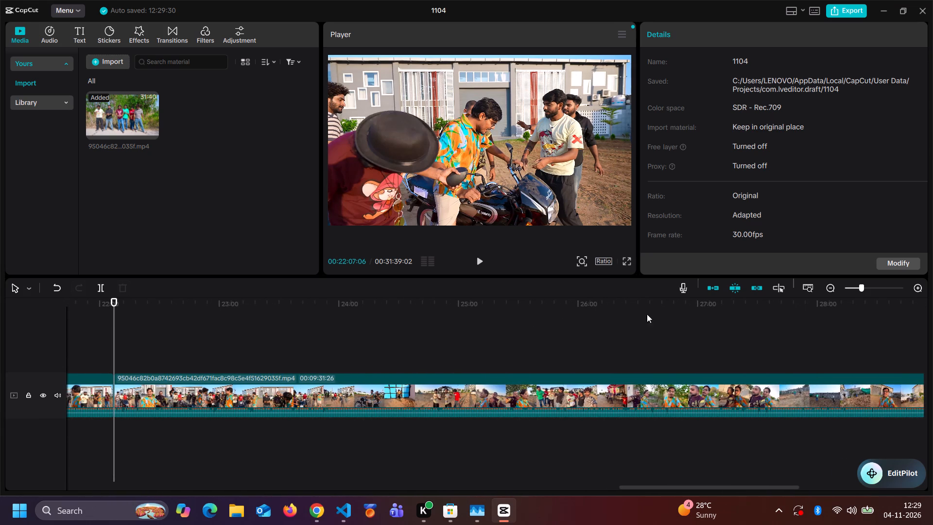
pyautogui.click(734, 302)
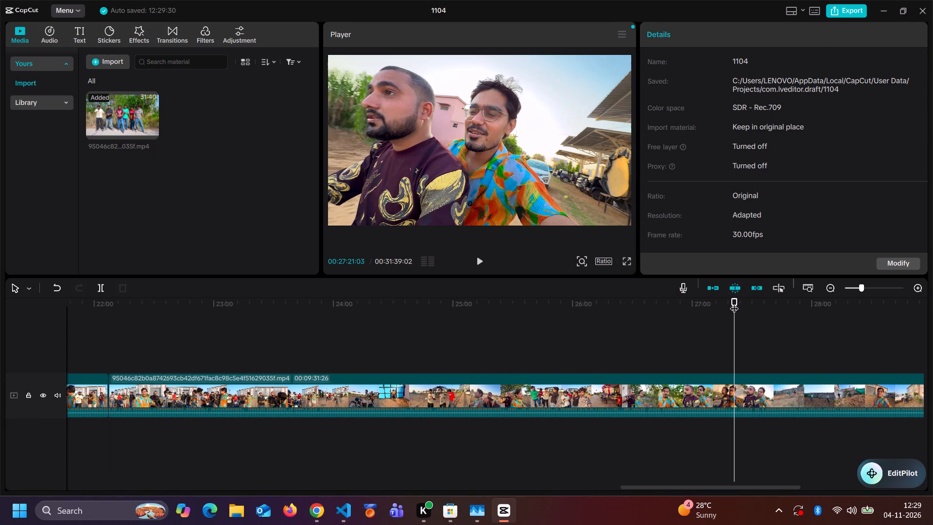
pyautogui.hotkey('ctrl', 'b')
pyautogui.hscroll(-6, 734, 302)
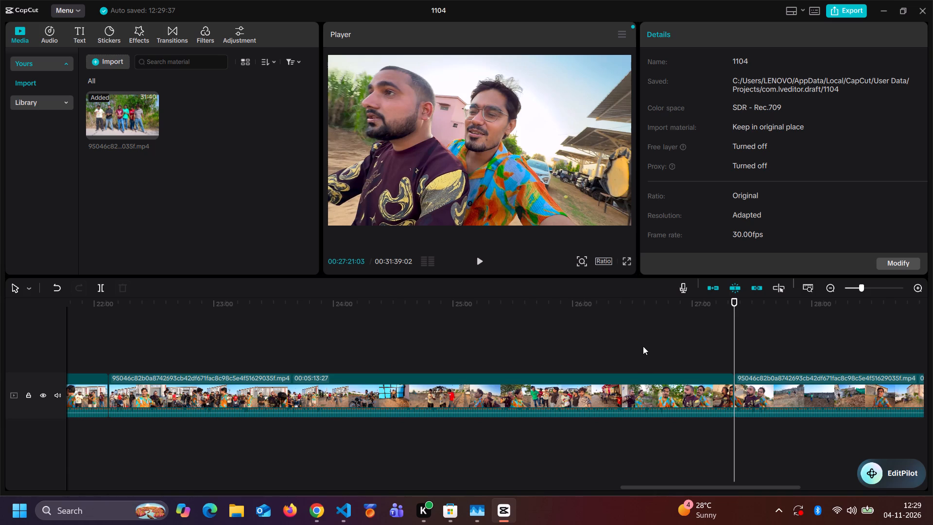
pyautogui.hscroll(-5, 643, 346)
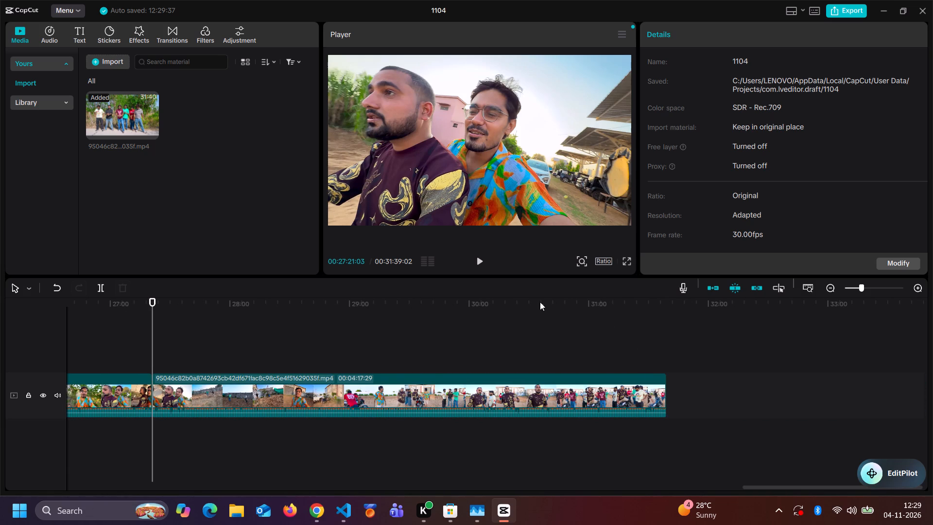
pyautogui.click(427, 303)
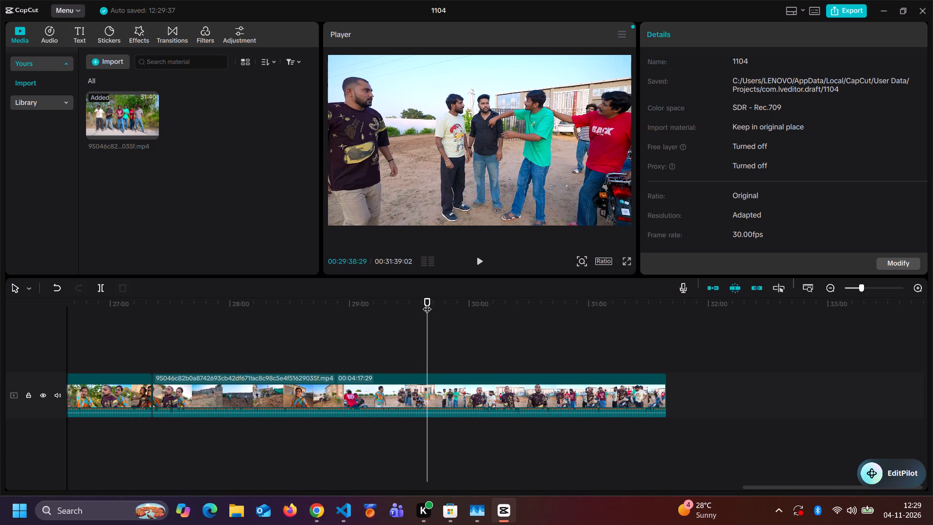
pyautogui.hotkey('ctrl', 'b')
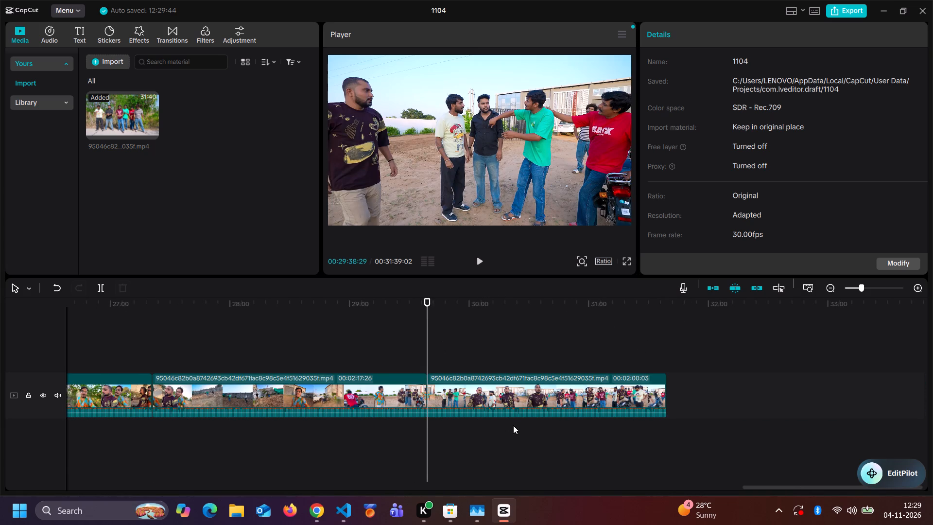
# Move the last 00:02:00:03 segment directly before the 00:02:17:26 segment on the main track.
pyautogui.moveTo(509, 401); pyautogui.dragTo(167, 402)
# Move the 00:05:13:27 segment directly before the 00:06:24:17 segment, at about 00:15:42 on the main track.
pyautogui.hscroll(5, 167, 402)
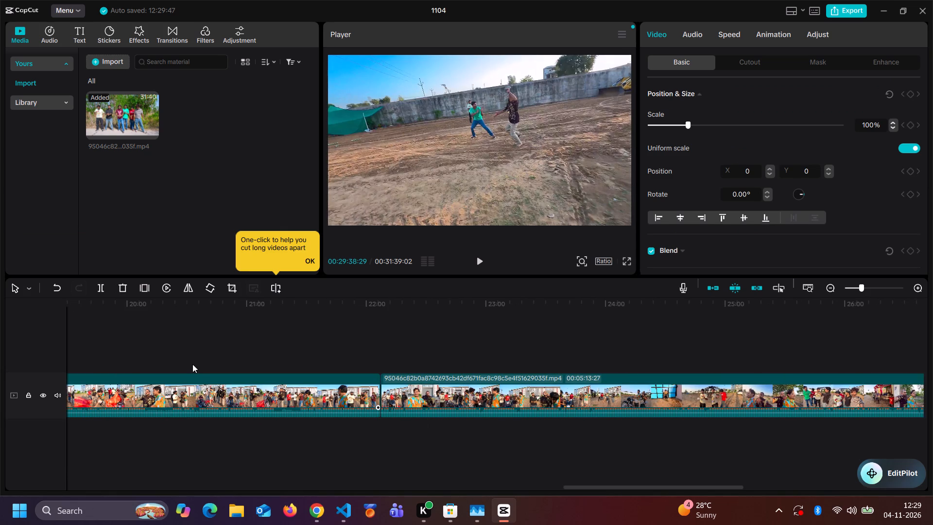
pyautogui.moveTo(460, 405); pyautogui.dragTo(25, 418)
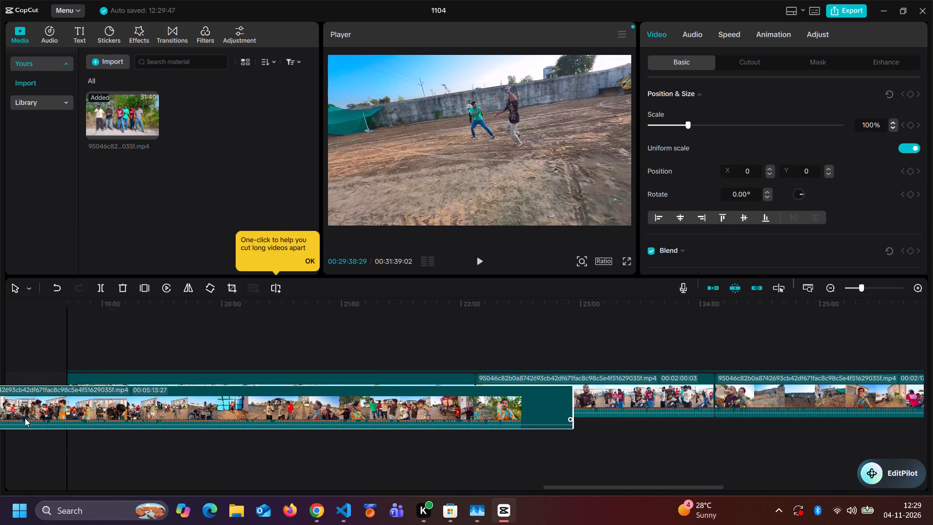
pyautogui.moveTo(25, 418); pyautogui.dragTo(347, 378)
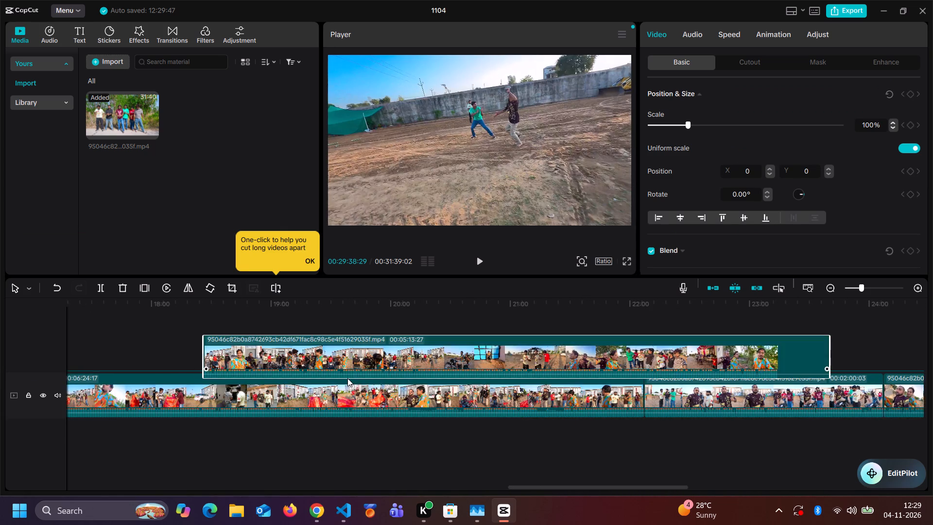
pyautogui.moveTo(347, 378); pyautogui.dragTo(81, 404)
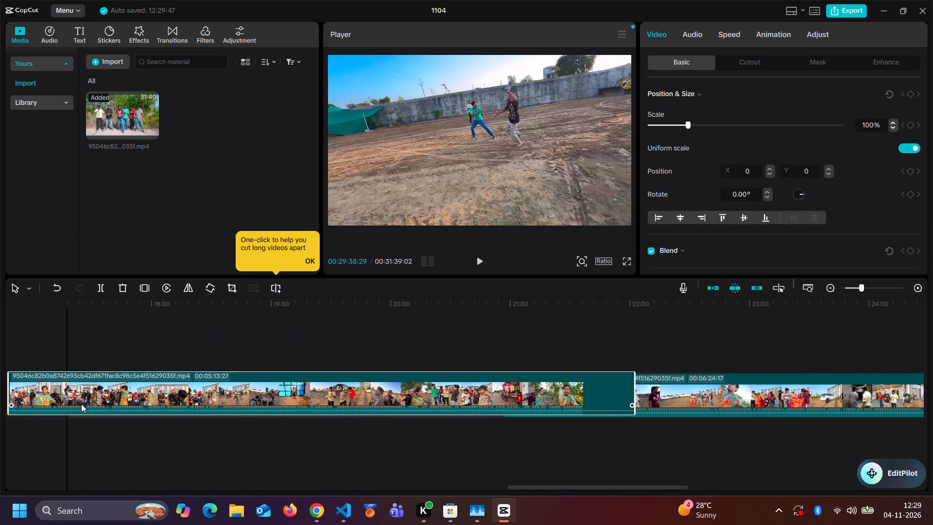
pyautogui.moveTo(81, 404); pyautogui.dragTo(311, 403)
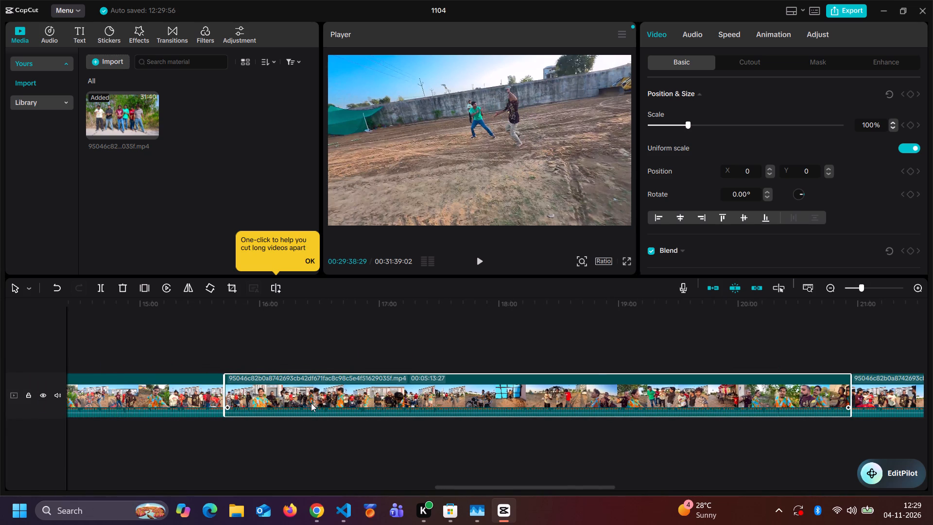
# Move the 00:00:19:02 segment near the start to between the 00:02:22:22 and 00:01:54:02 segments.
pyautogui.hscroll(10, 311, 403)
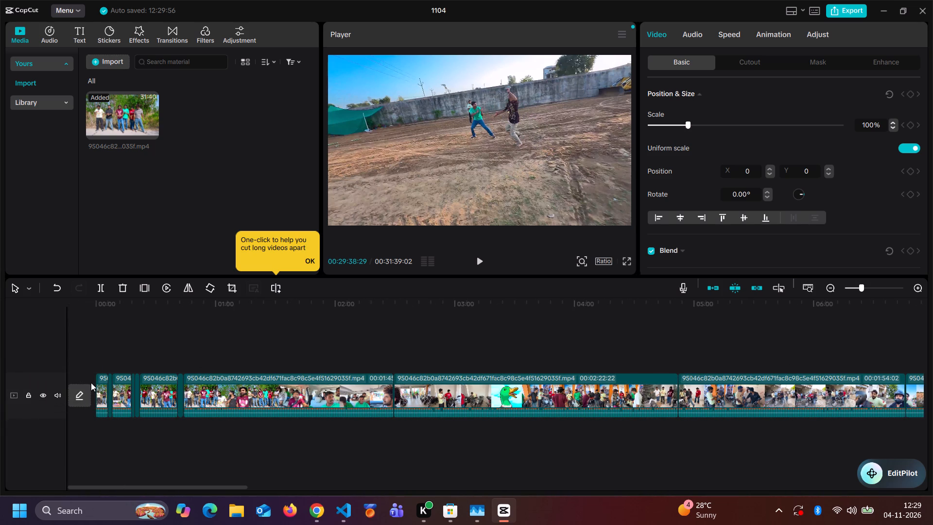
pyautogui.moveTo(157, 391); pyautogui.dragTo(652, 396)
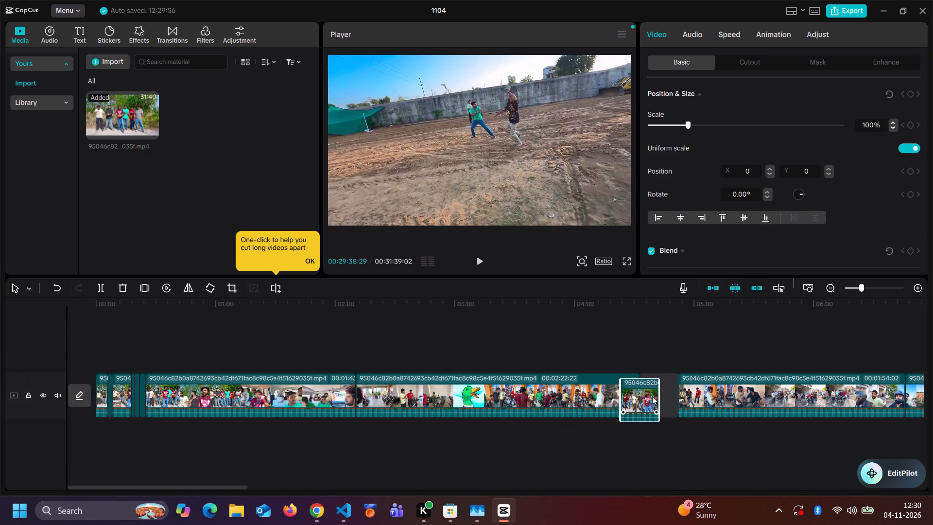
pyautogui.moveTo(652, 396); pyautogui.dragTo(671, 396)
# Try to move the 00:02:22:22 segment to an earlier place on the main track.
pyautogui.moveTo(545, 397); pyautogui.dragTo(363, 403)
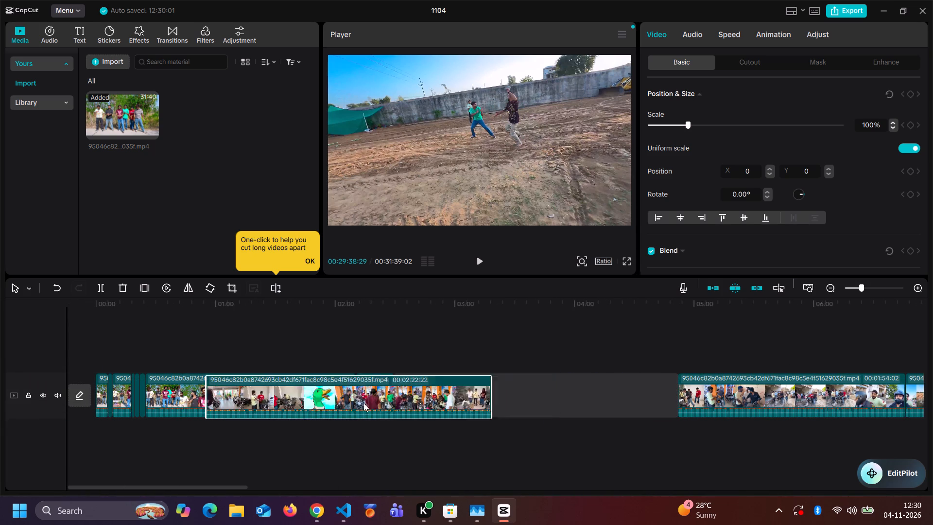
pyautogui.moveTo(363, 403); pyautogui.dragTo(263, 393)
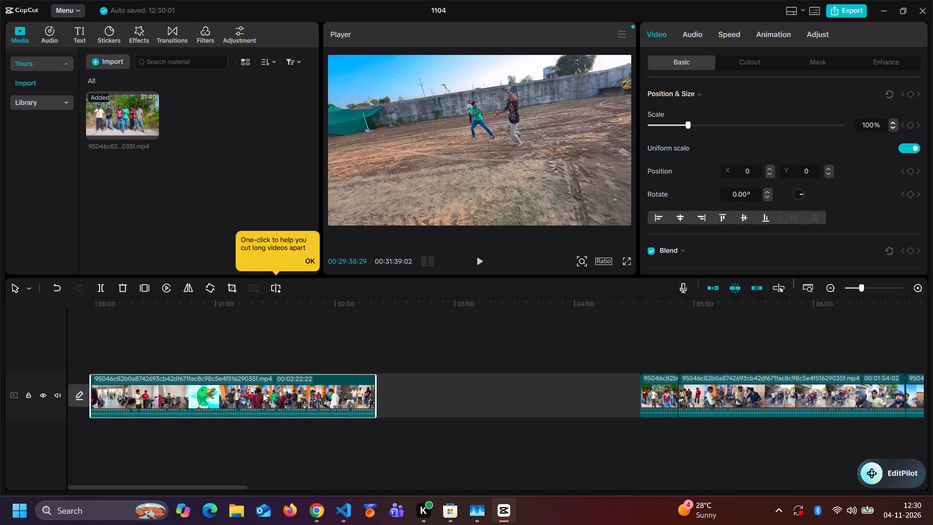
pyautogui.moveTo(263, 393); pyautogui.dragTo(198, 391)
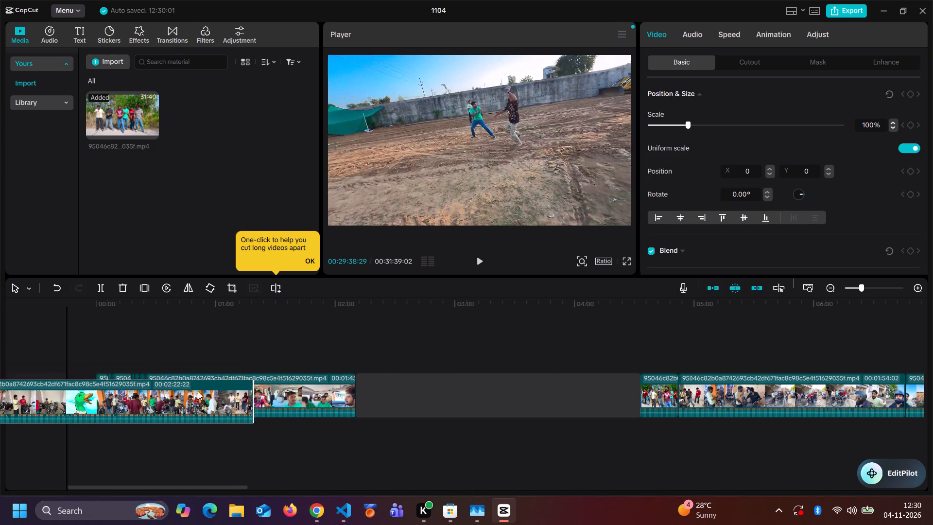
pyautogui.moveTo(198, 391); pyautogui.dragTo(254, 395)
# Move the 00:01:45 segment that precedes the 00:02:22:22 segment to directly after the 00:01:54:02 segment.
pyautogui.moveTo(254, 395); pyautogui.dragTo(343, 397)
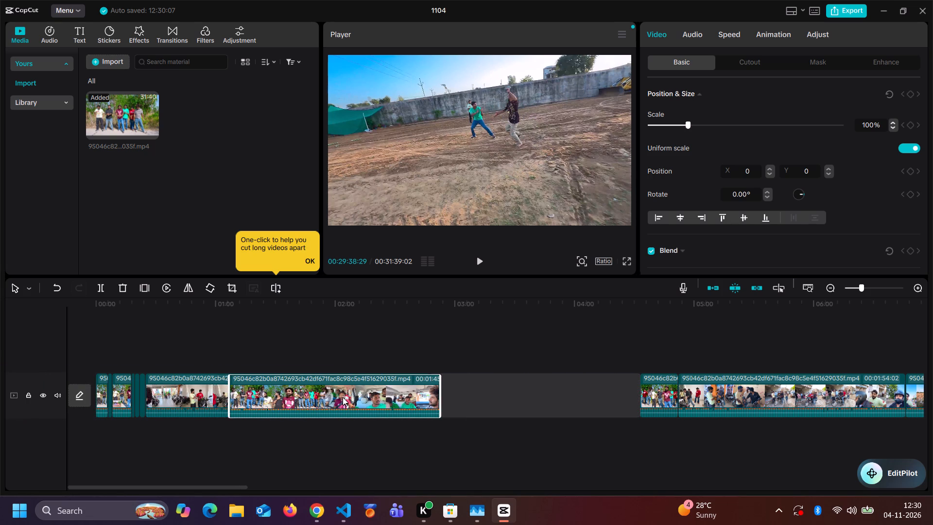
pyautogui.moveTo(343, 397); pyautogui.dragTo(609, 413)
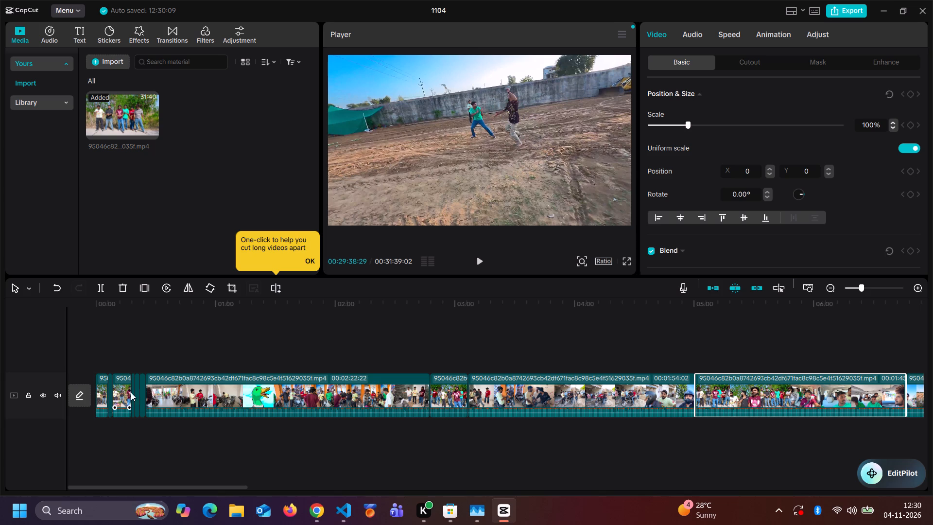
# Move a very short segment located before the 00:02:22:22 segment to between the 00:00:19:02 and 00:01:54:02 segments.
pyautogui.moveTo(137, 391); pyautogui.dragTo(496, 393)
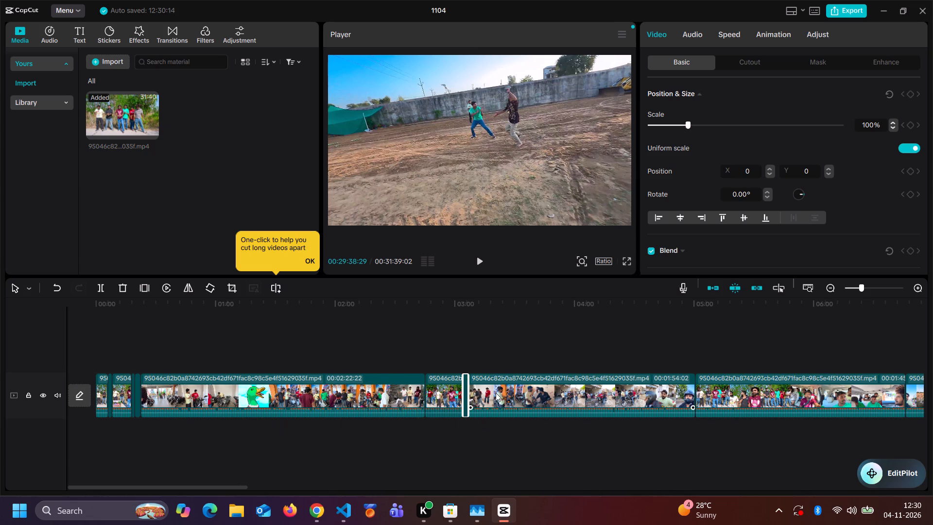
# Move the short segment at the very start of the main track to directly after the 00:01:54:02 segment.
pyautogui.moveTo(101, 387); pyautogui.dragTo(622, 377)
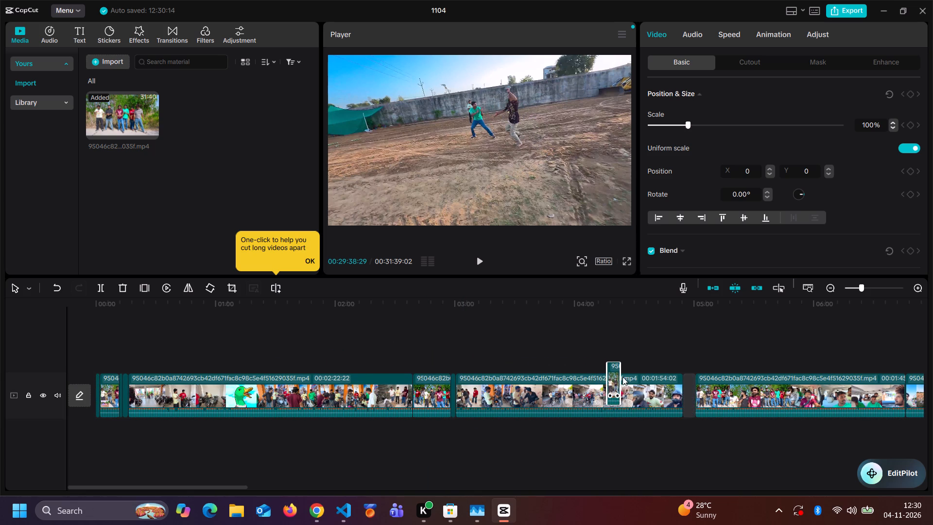
pyautogui.moveTo(622, 377); pyautogui.dragTo(637, 379)
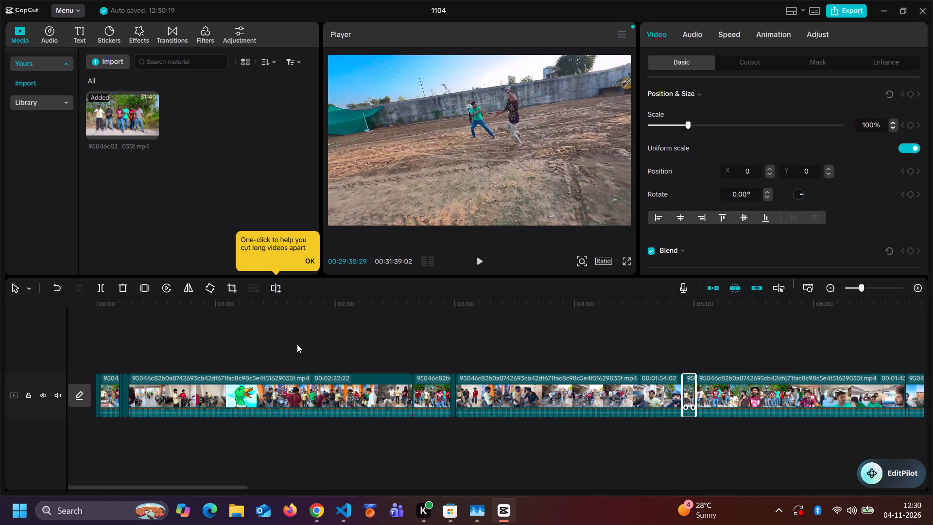
# Play the track from its start and move the short segment preceding the 00:02:22:22 segment to directly after the 00:00:19:02 segment.
pyautogui.hscroll(10, 195, 386)
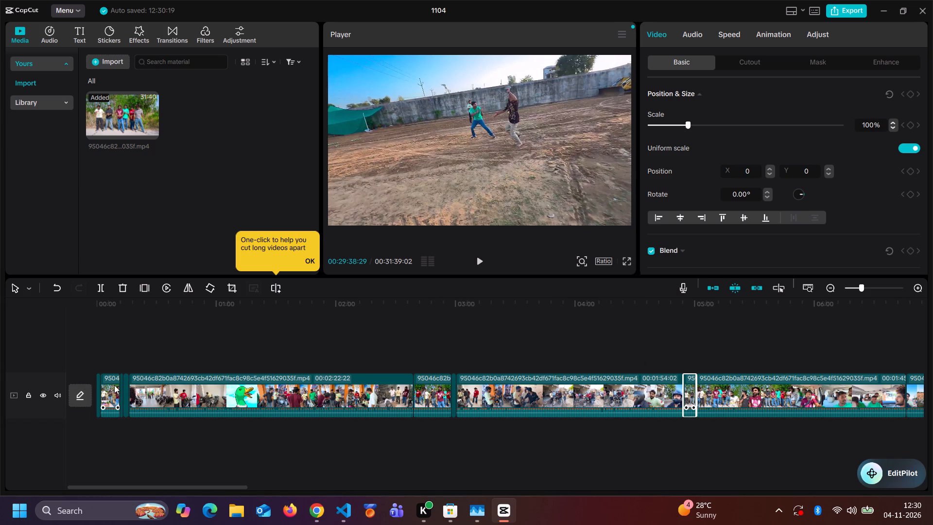
pyautogui.click(106, 304)
pyautogui.moveTo(106, 304); pyautogui.dragTo(76, 304)
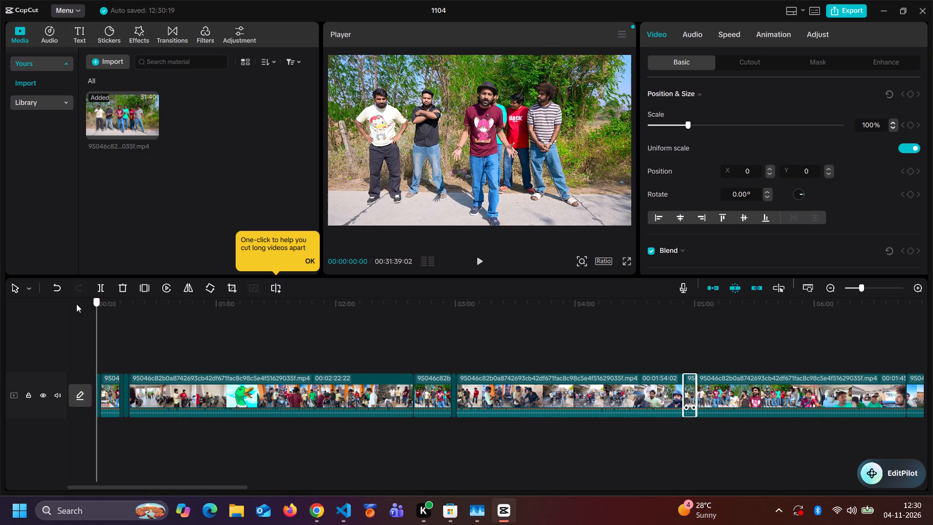
pyautogui.press('space')
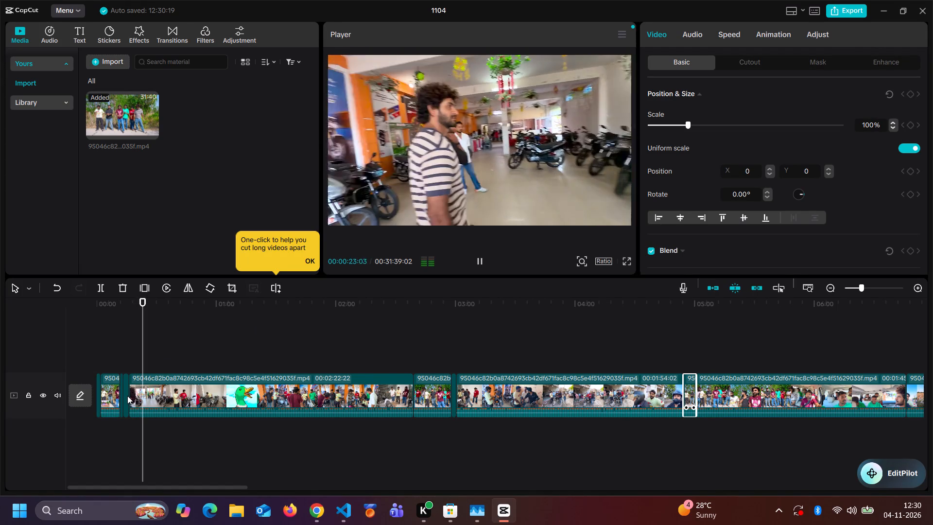
pyautogui.moveTo(104, 396); pyautogui.dragTo(414, 379)
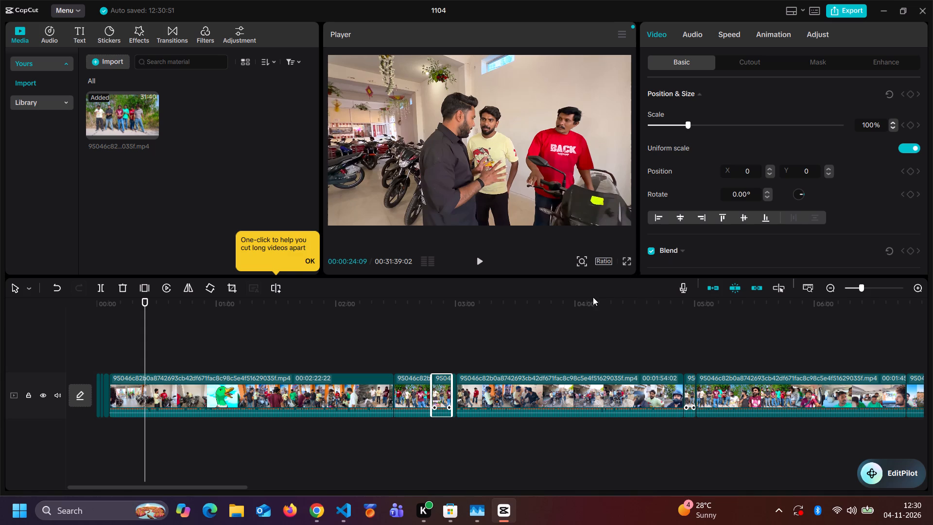
# Set the scale of the short segment just moved behind the 00:00:19:02 segment to 108%.
pyautogui.moveTo(678, 123); pyautogui.dragTo(691, 124)
# Step back frame by frame through the early part of the 00:02:22:22 segment, stopping at 00:00:23:09.
pyautogui.press('Left')
pyautogui.press('Left')
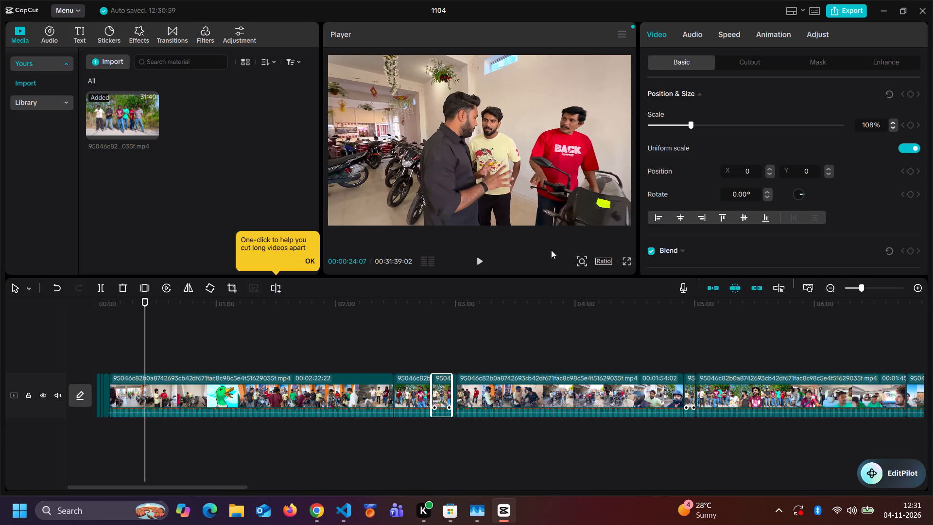
pyautogui.press('Left')
pyautogui.press('Left')
pyautogui.press('Left')
pyautogui.press('Left')
pyautogui.press('Left')
pyautogui.press('Left')
pyautogui.press('Left')
pyautogui.press('Left')
pyautogui.press('Left')
pyautogui.press('Left')
pyautogui.press('Left')
pyautogui.press('Left')
pyautogui.press('Left')
pyautogui.press('Left')
pyautogui.press('Left')
pyautogui.press('Left')
pyautogui.press('Left')
pyautogui.press('Left')
pyautogui.press('Left')
pyautogui.press('Left')
pyautogui.press('Left')
pyautogui.press('Left')
pyautogui.press('Left')
pyautogui.press('Left')
pyautogui.press('Left')
pyautogui.press('Left')
pyautogui.press('Left')
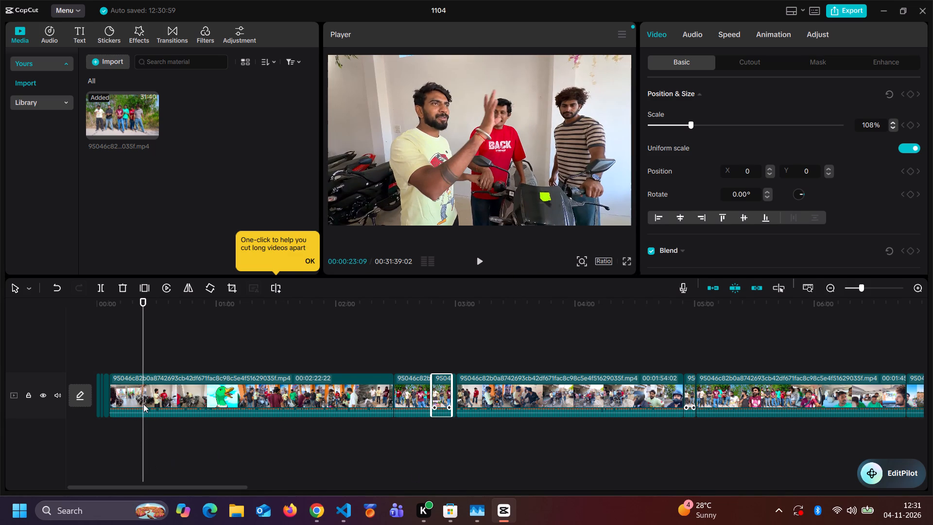
pyautogui.hscroll(5, 143, 404)
# Mirror the 00:02:22:22 segment and briefly play it to check the flipped picture.
pyautogui.click(331, 384)
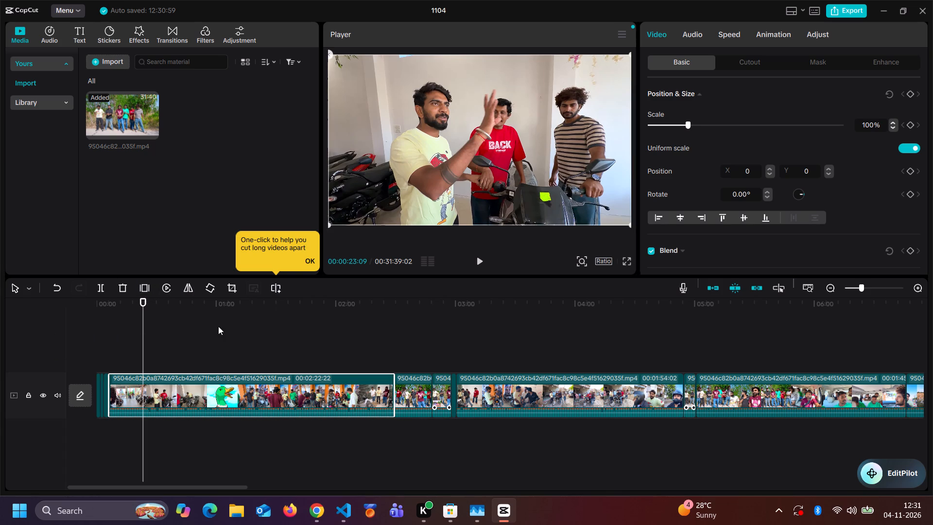
pyautogui.click(191, 283)
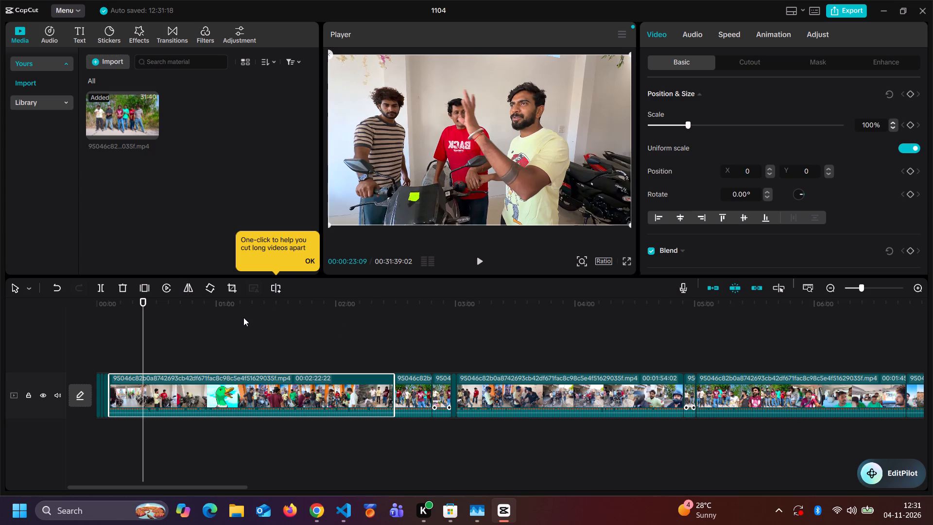
pyautogui.press('space')
pyautogui.press('space')
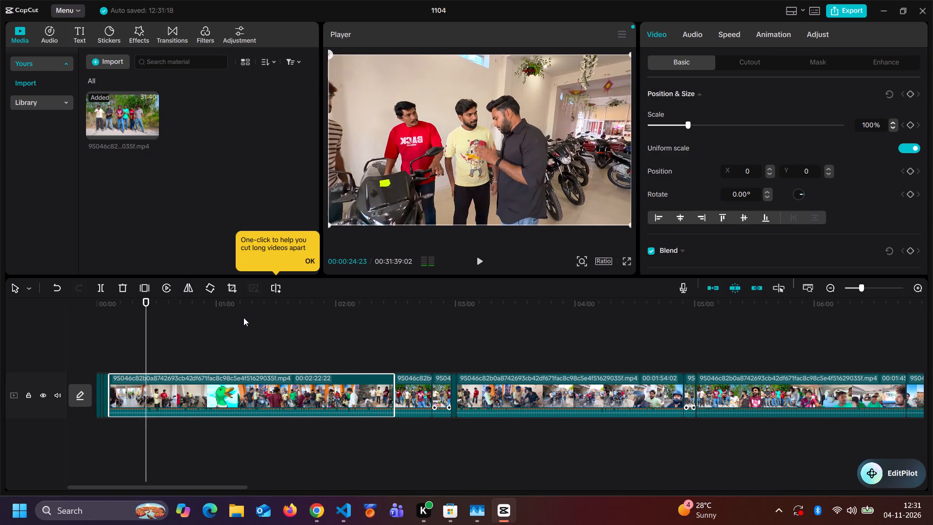
# View the 00:02:22:22 segment in the Crop tool, keeping its full frame.
pyautogui.click(228, 284)
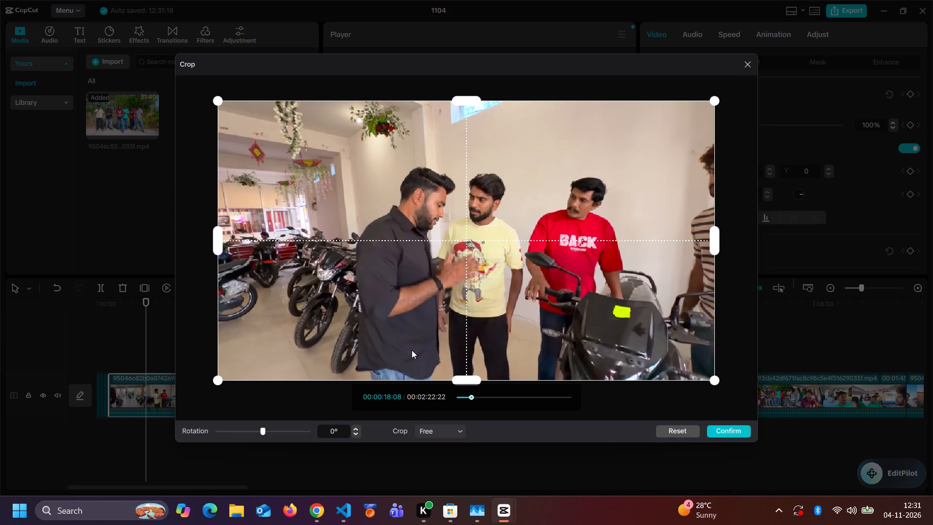
pyautogui.press('space')
pyautogui.click(741, 431)
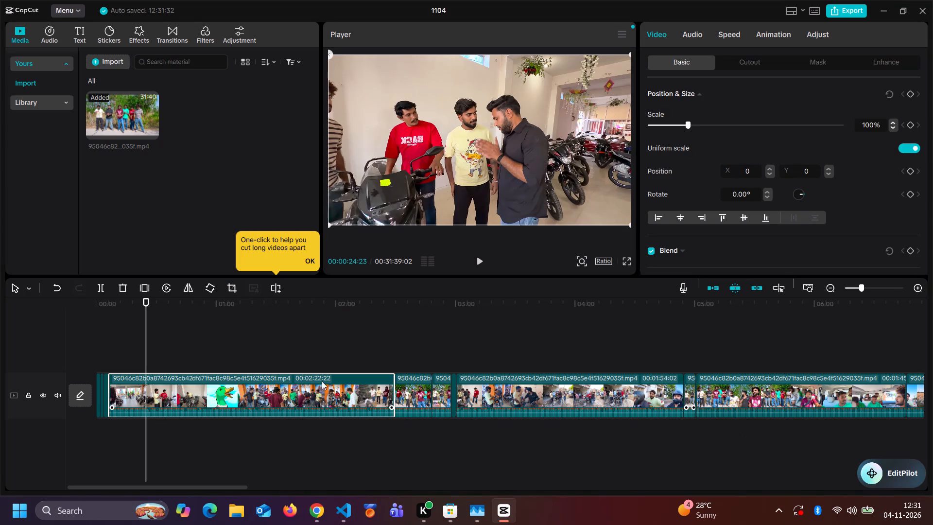
# Crop the 00:00:19:02 segment freely to a narrow full-height vertical strip around the man in the black hat.
pyautogui.click(423, 385)
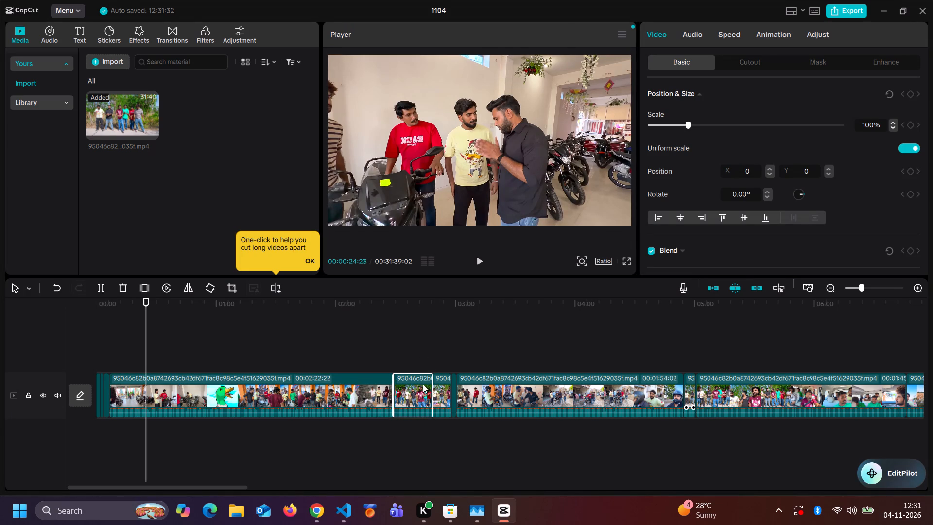
pyautogui.click(229, 283)
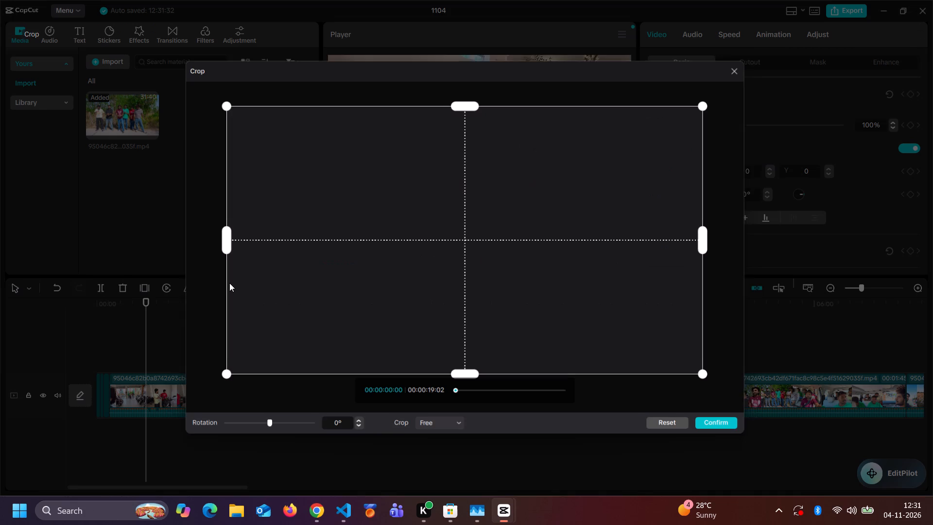
pyautogui.moveTo(712, 380); pyautogui.dragTo(555, 358)
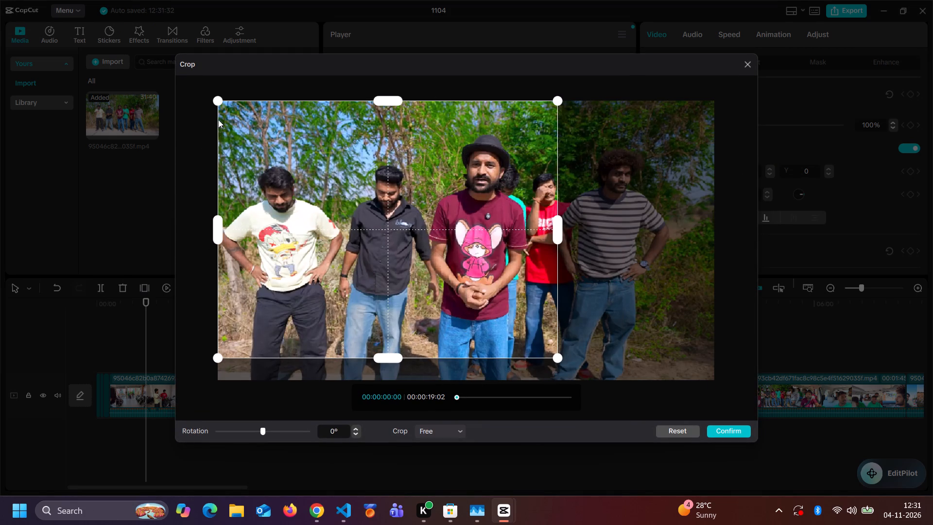
pyautogui.moveTo(213, 98); pyautogui.dragTo(415, 147)
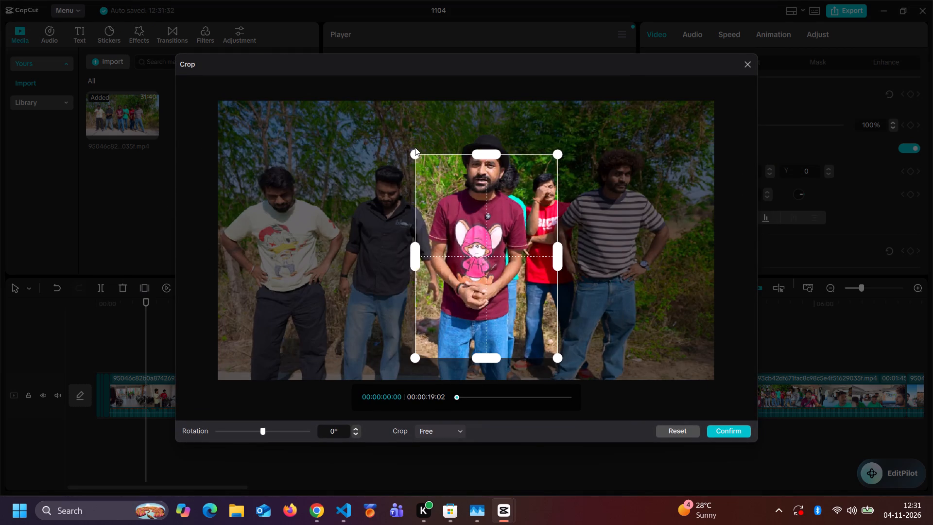
pyautogui.moveTo(415, 147); pyautogui.dragTo(415, 98)
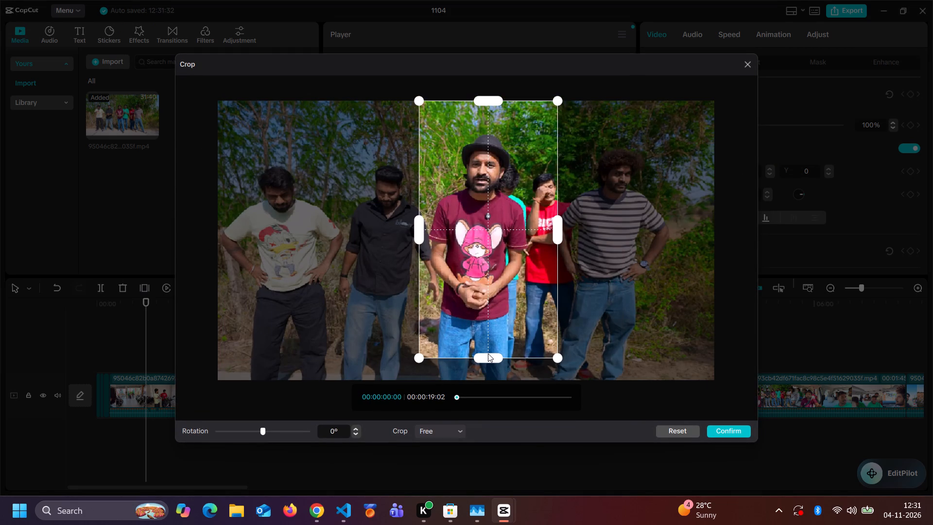
pyautogui.moveTo(488, 353); pyautogui.dragTo(484, 393)
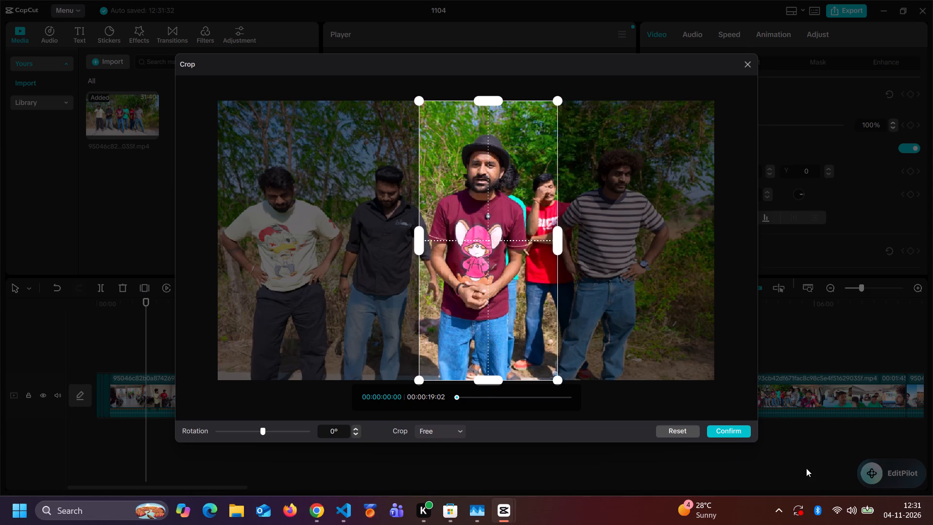
pyautogui.click(726, 432)
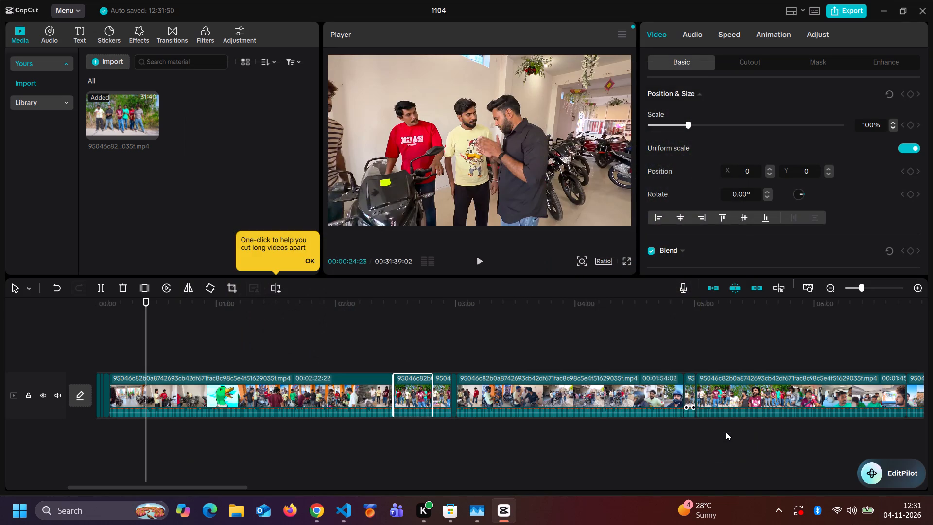
# Review playback from the end of the 00:02:22:22 segment into the cropped 00:00:19:02 segment.
pyautogui.click(376, 299)
pyautogui.press('space')
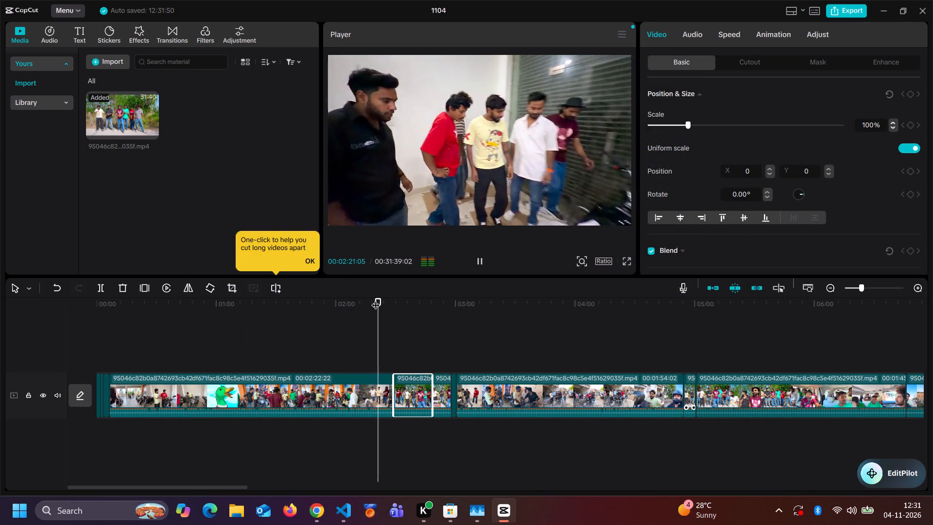
pyautogui.press('Right')
pyautogui.press('Right')
pyautogui.press('Right')
pyautogui.press('Right')
pyautogui.press('Right')
pyautogui.press('Right')
pyautogui.press('Right')
pyautogui.press('Right')
pyautogui.press('Right')
pyautogui.press('Right')
pyautogui.press('Right')
pyautogui.press('Right')
pyautogui.press('Right')
pyautogui.press('Right')
pyautogui.press('Right')
pyautogui.press('Right')
pyautogui.press('Right')
pyautogui.press('Right')
pyautogui.press('Right')
pyautogui.press('Right')
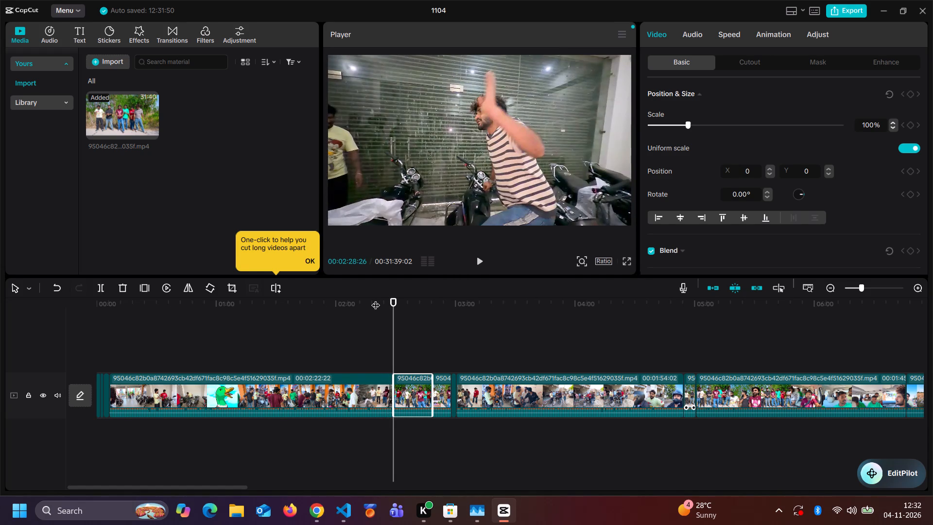
pyautogui.press('space')
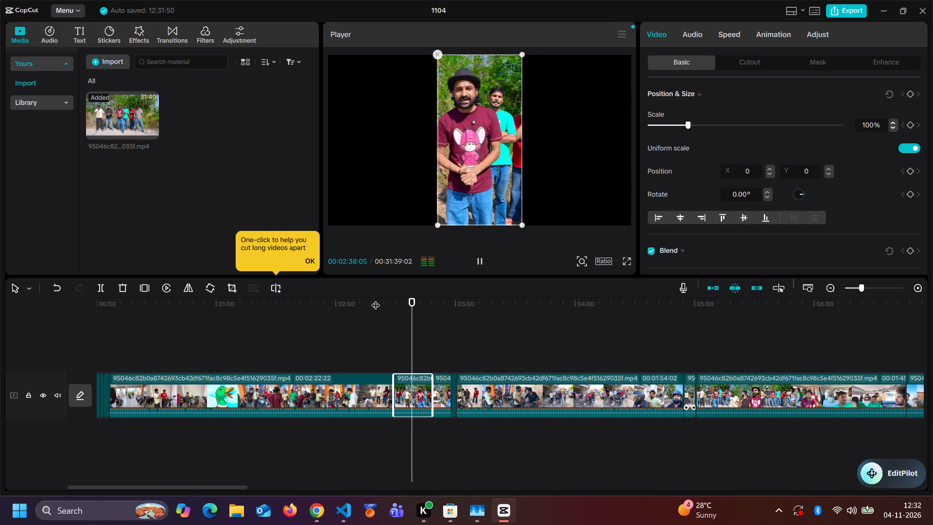
pyautogui.press('space')
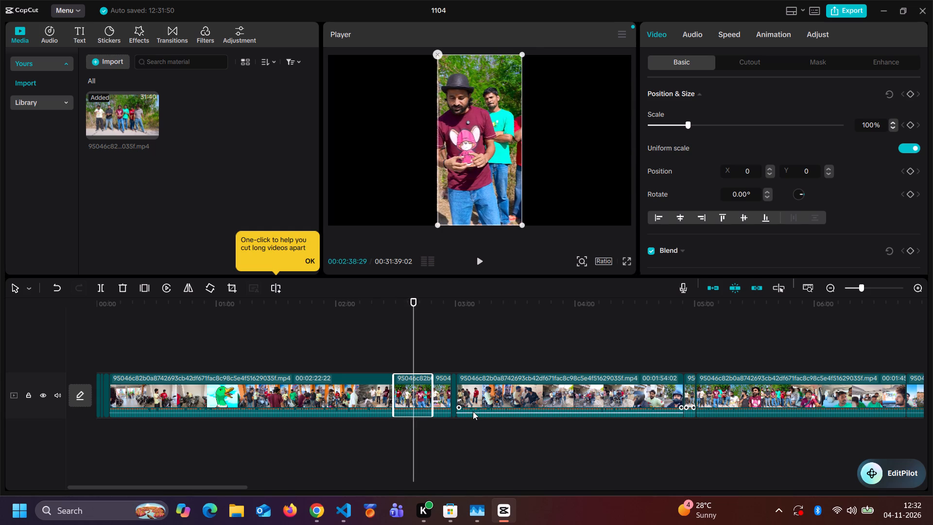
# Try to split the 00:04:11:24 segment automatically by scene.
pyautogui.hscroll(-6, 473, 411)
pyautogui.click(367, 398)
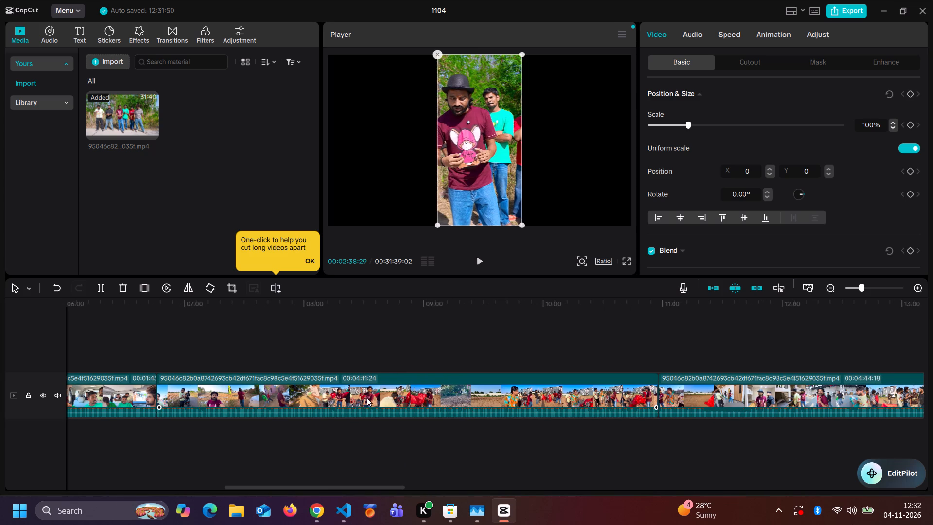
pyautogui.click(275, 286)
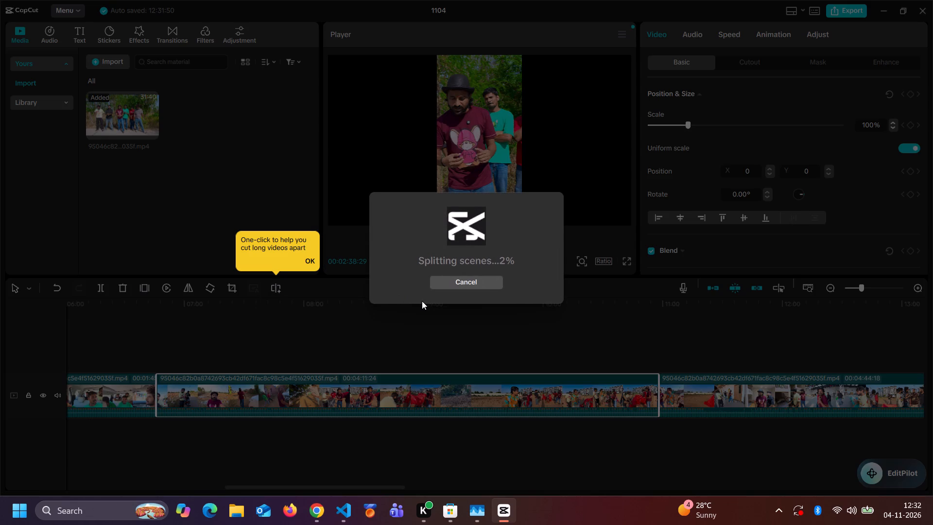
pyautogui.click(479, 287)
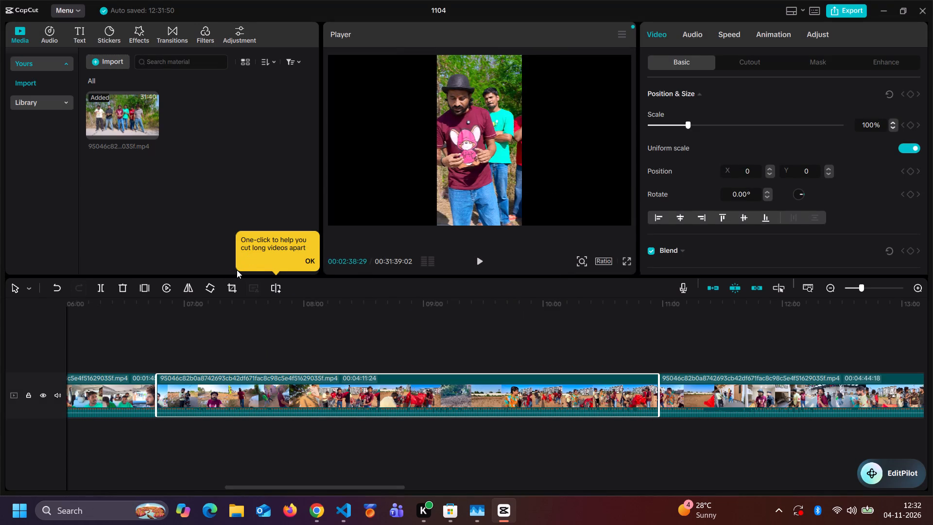
# Rotate the 00:04:11:24 segment in 90° increments to 270°, playing its beginning to check the orientation.
pyautogui.click(213, 288)
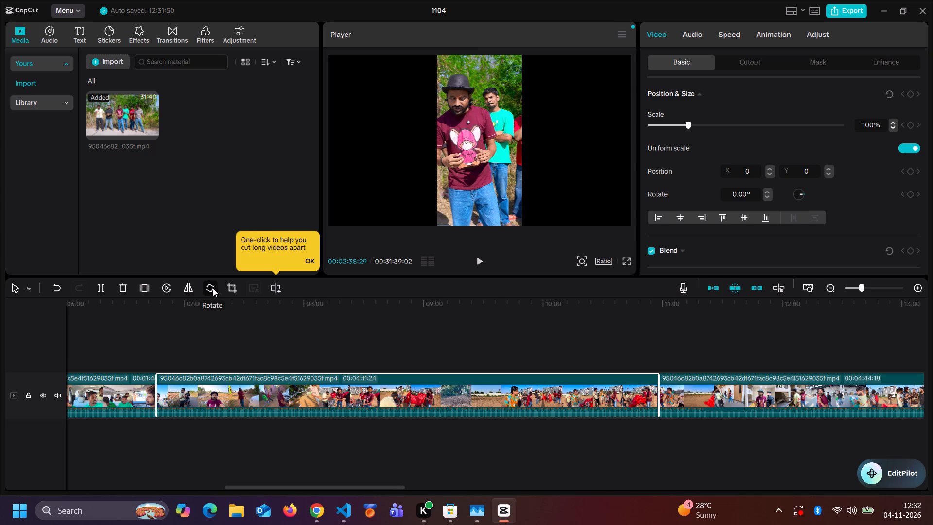
pyautogui.click(299, 389)
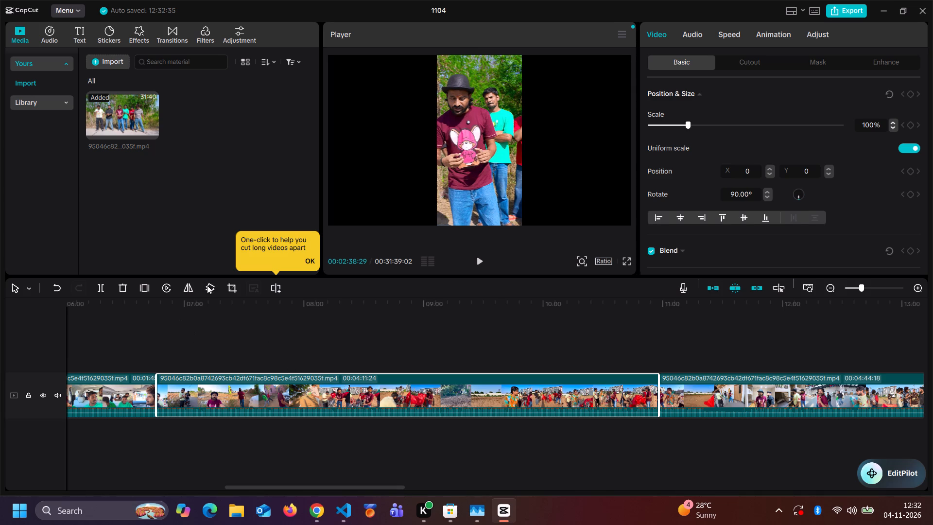
pyautogui.click(212, 288)
pyautogui.click(160, 298)
pyautogui.press('space')
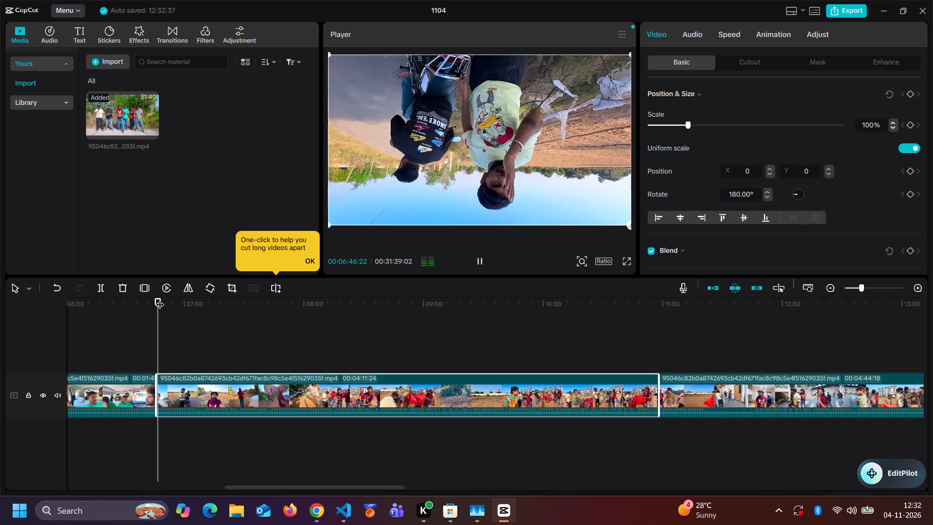
pyautogui.click(207, 284)
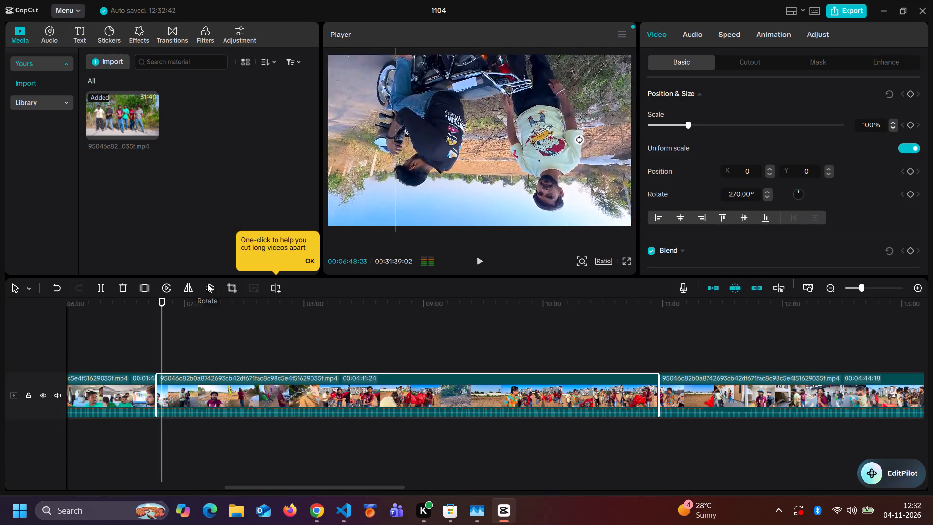
# Rotate the 00:04:11:24 segment by another 90° to 360°.
pyautogui.click(207, 284)
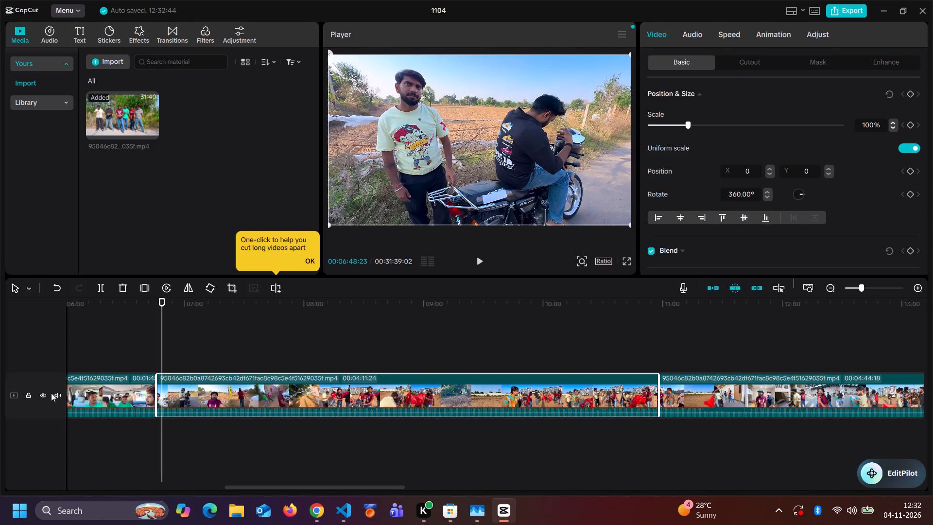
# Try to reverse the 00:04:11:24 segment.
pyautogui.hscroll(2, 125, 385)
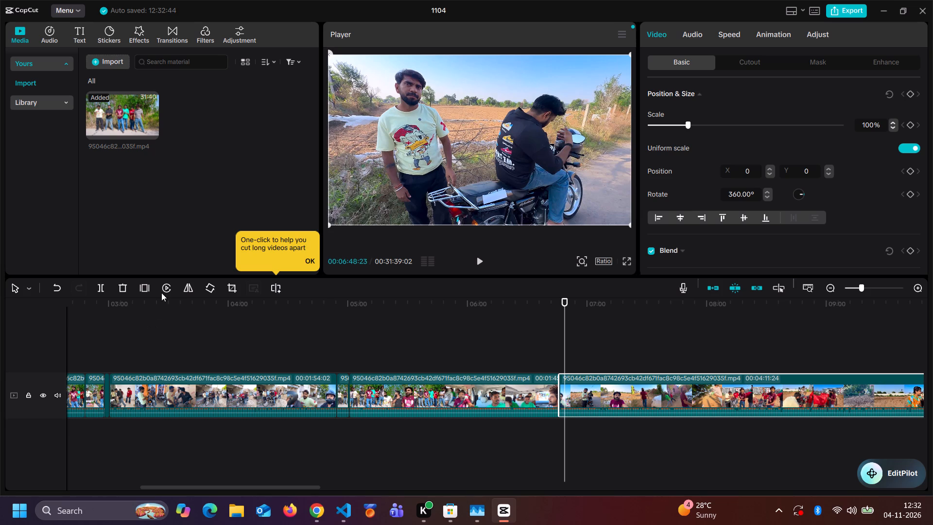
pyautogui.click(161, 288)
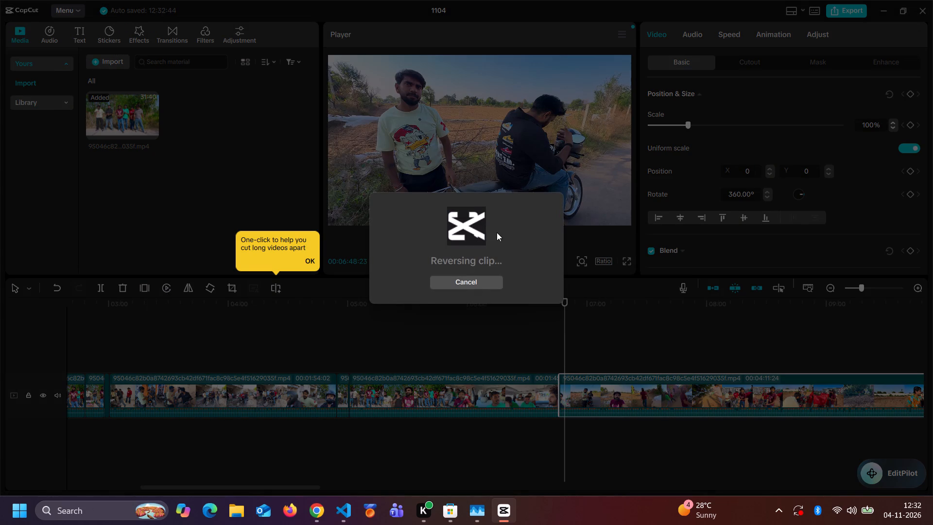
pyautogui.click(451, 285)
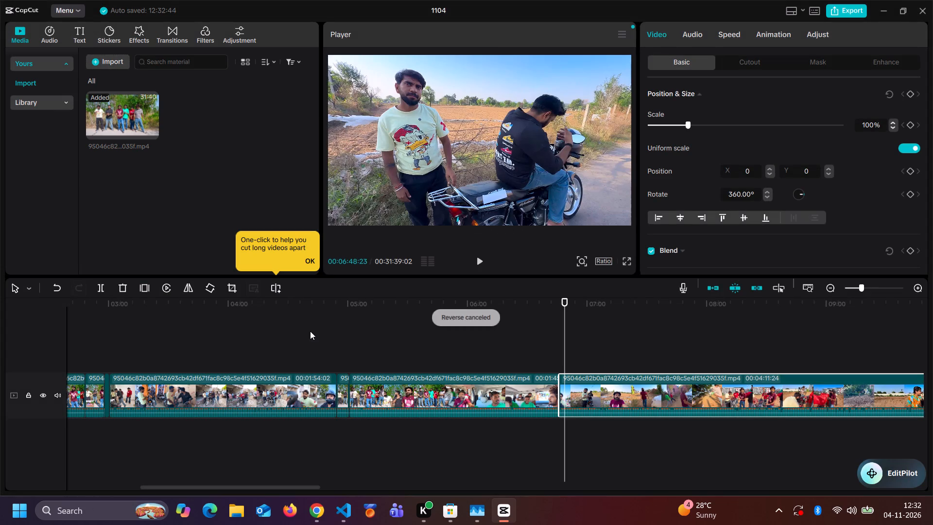
# Move the final 00:02:17:26 segment ahead of the 00:02:00:03 segment at the end of the timeline.
pyautogui.hscroll(6, 109, 332)
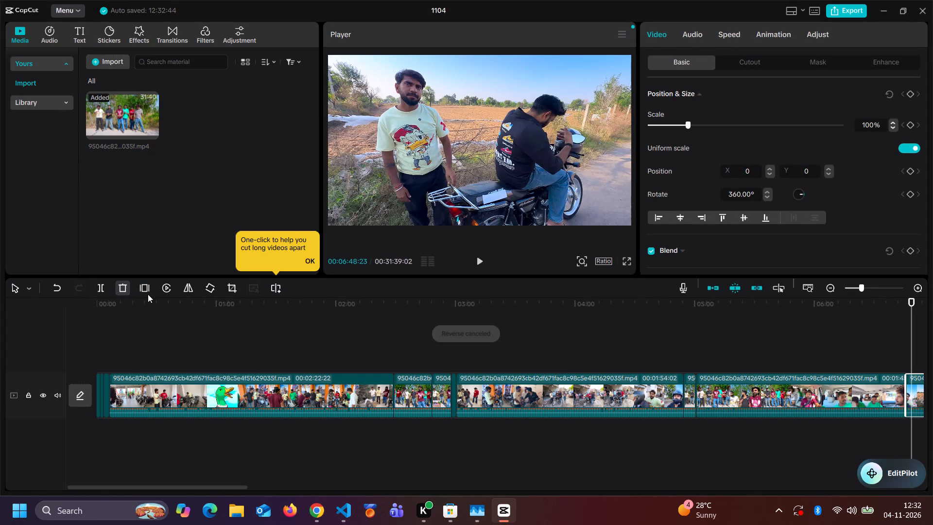
pyautogui.hscroll(-3, 328, 273)
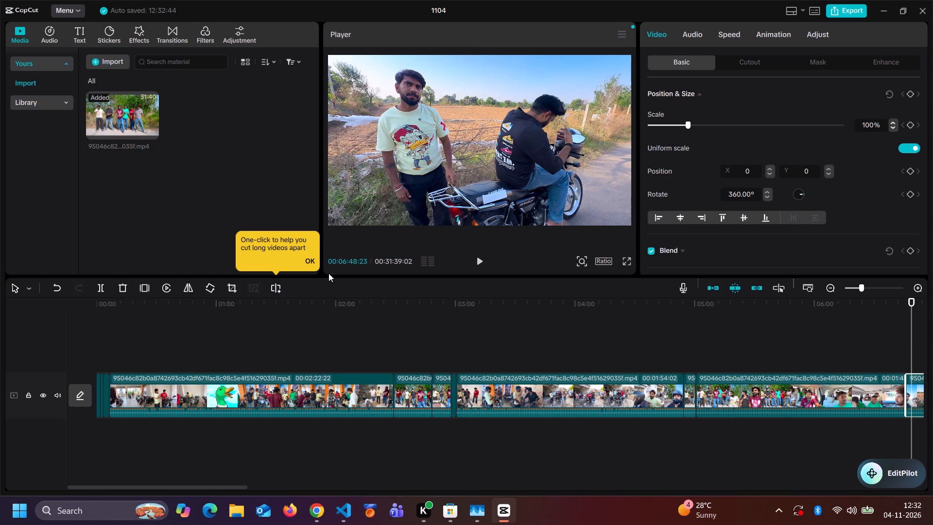
pyautogui.hscroll(-14, 438, 342)
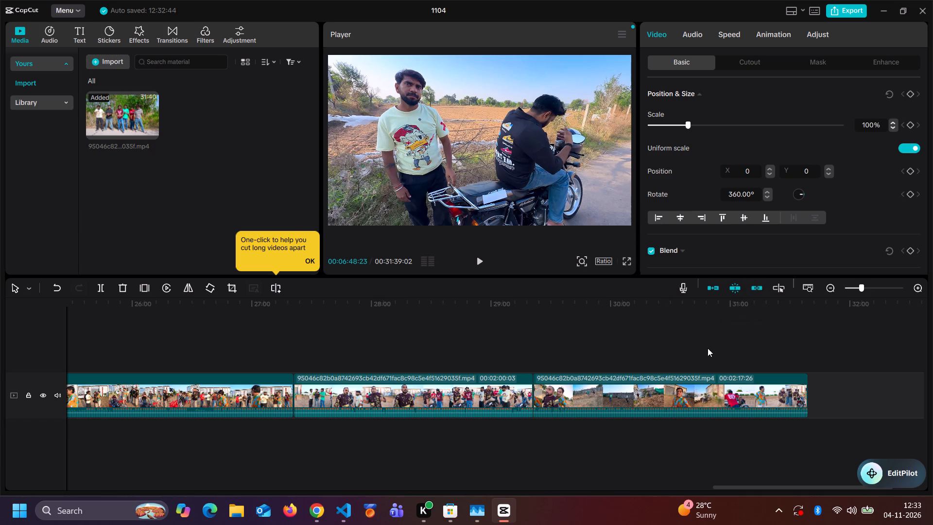
pyautogui.moveTo(632, 402); pyautogui.dragTo(390, 407)
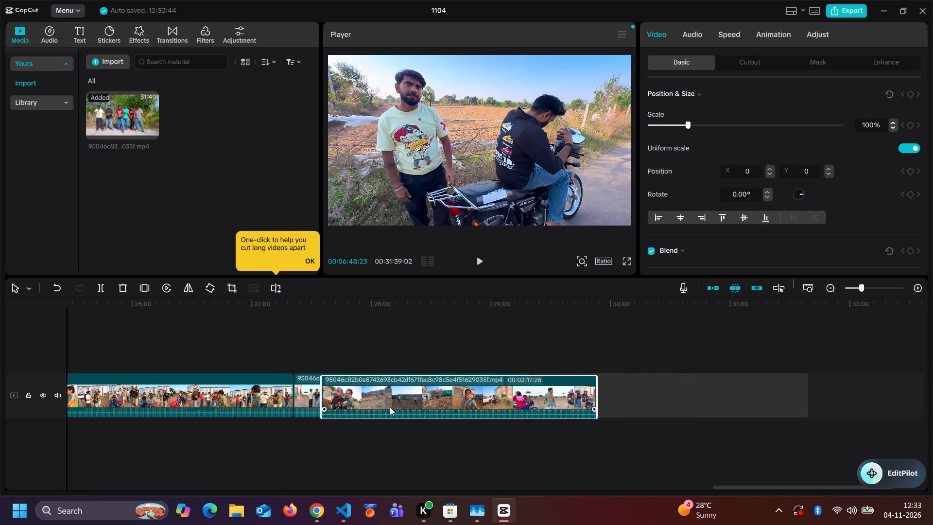
pyautogui.moveTo(390, 407); pyautogui.dragTo(373, 407)
pyautogui.scroll(-2, 390, 402)
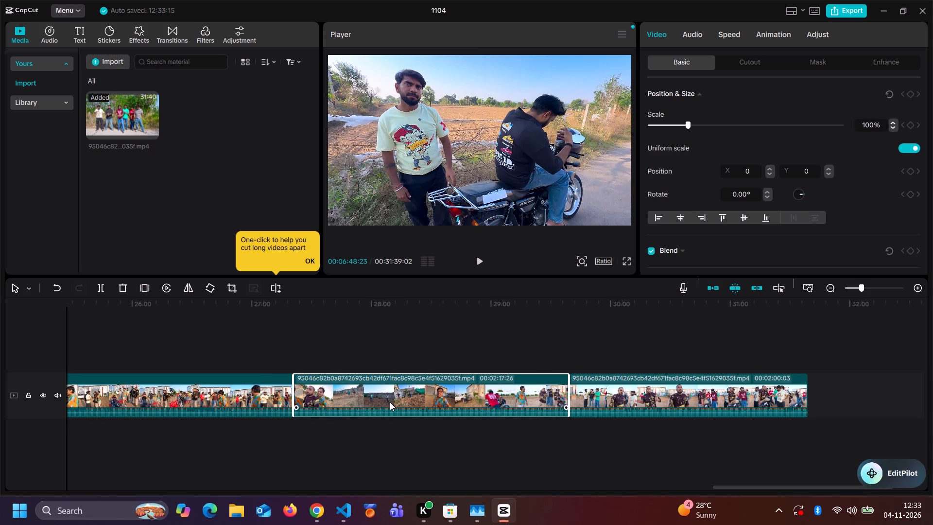
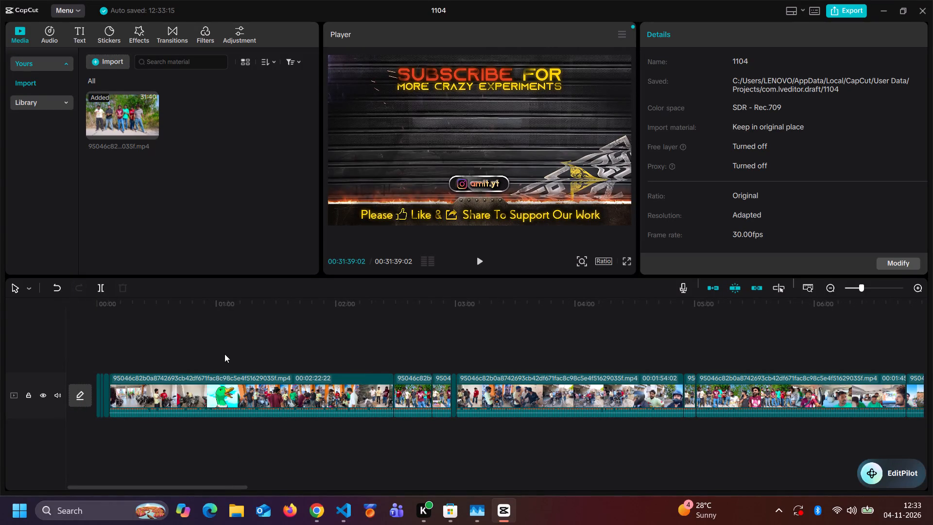
# Move the 00:02:22:22 segment from near the start of the timeline to directly before the 00:04:11:24 segment.
pyautogui.moveTo(222, 379); pyautogui.dragTo(520, 378)
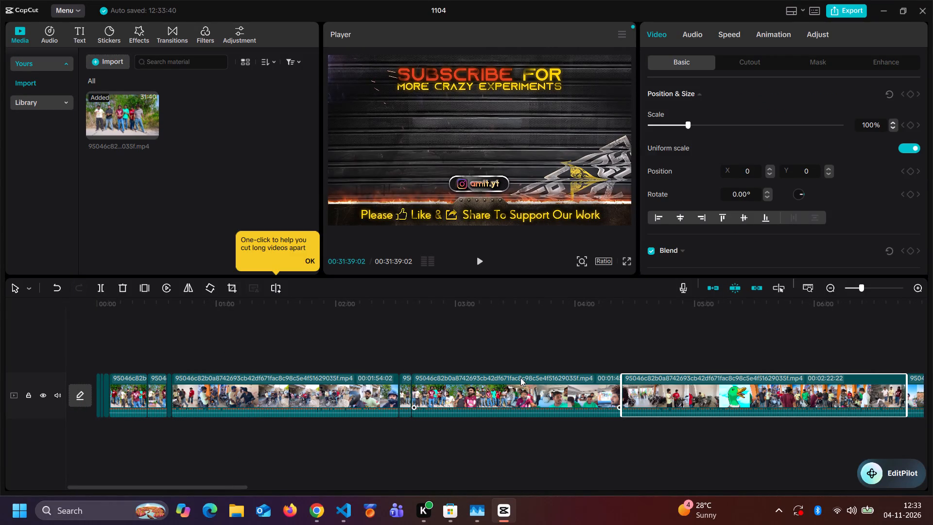
# Mirror the 00:01:54:02 segment and the 00:02:22:22 segment.
pyautogui.click(321, 389)
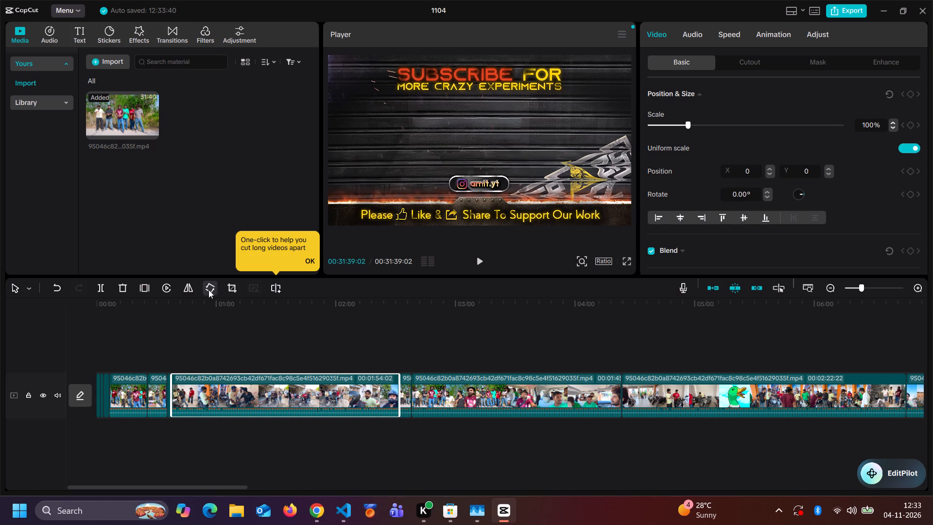
pyautogui.click(185, 288)
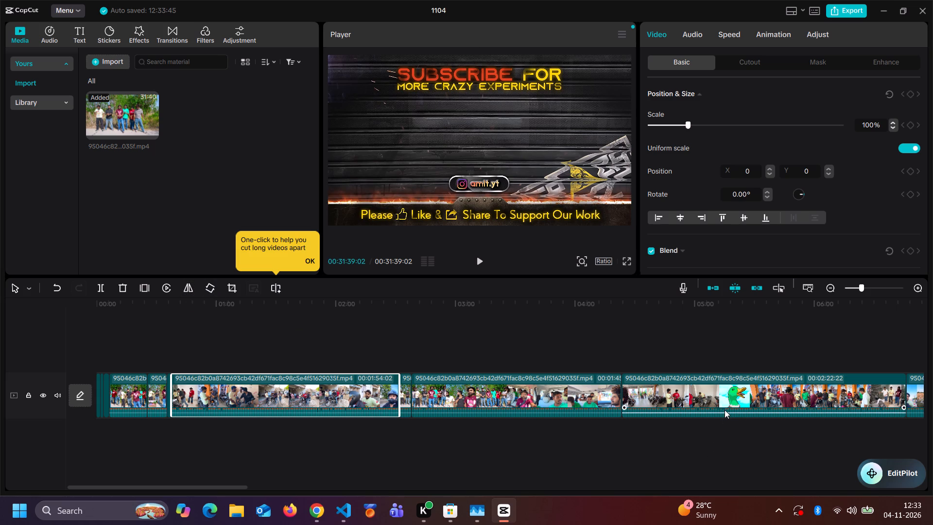
pyautogui.click(725, 410)
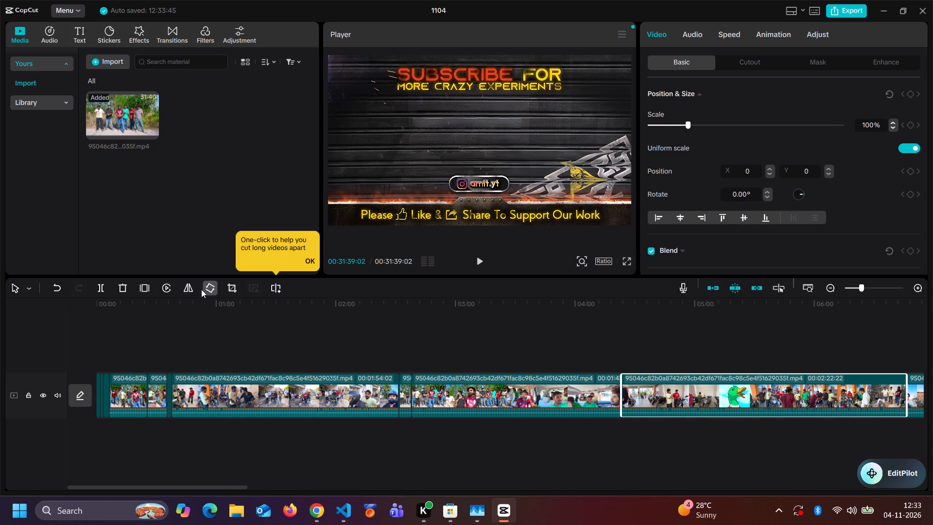
pyautogui.click(190, 289)
pyautogui.hscroll(9, 200, 407)
# Move one of the very short opening segments toward the timeline start, then play the opening to check the order.
pyautogui.moveTo(108, 394); pyautogui.dragTo(92, 394)
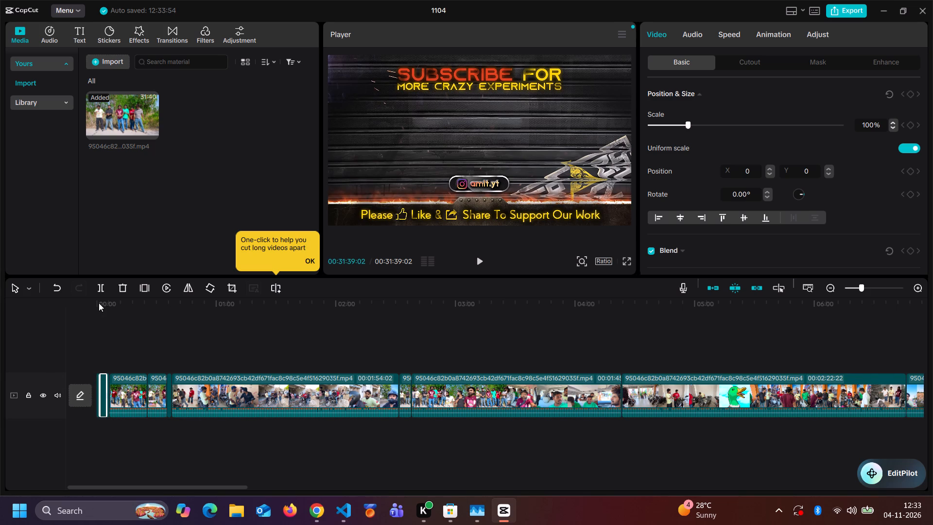
pyautogui.click(99, 303)
pyautogui.press('space')
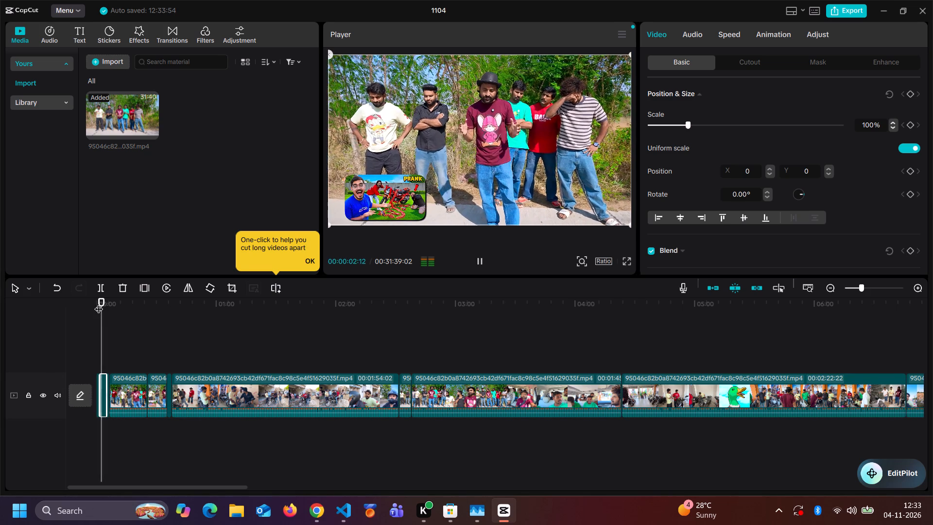
pyautogui.press('space')
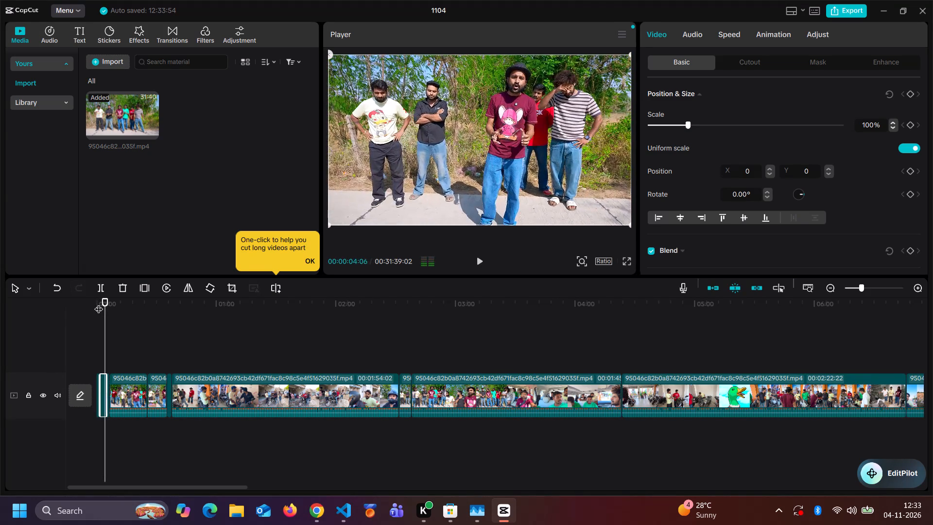
pyautogui.press('space')
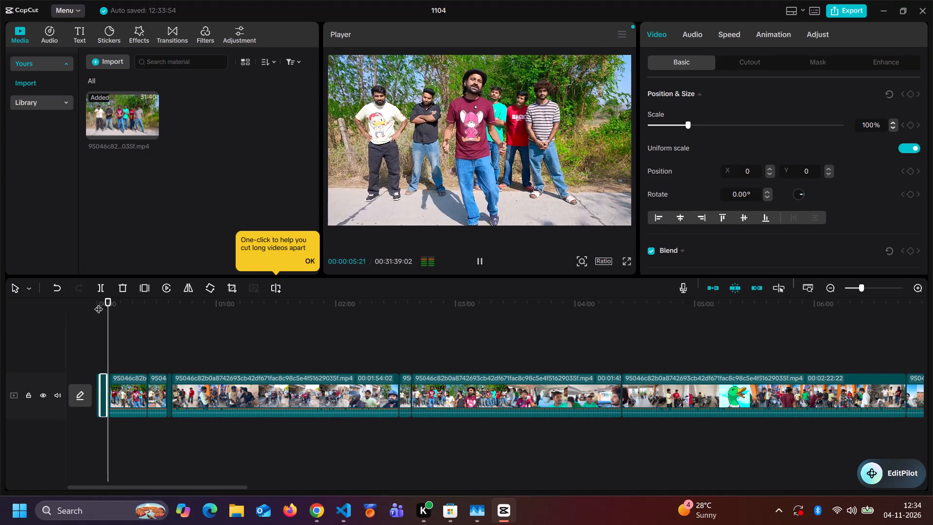
pyautogui.write('fh')
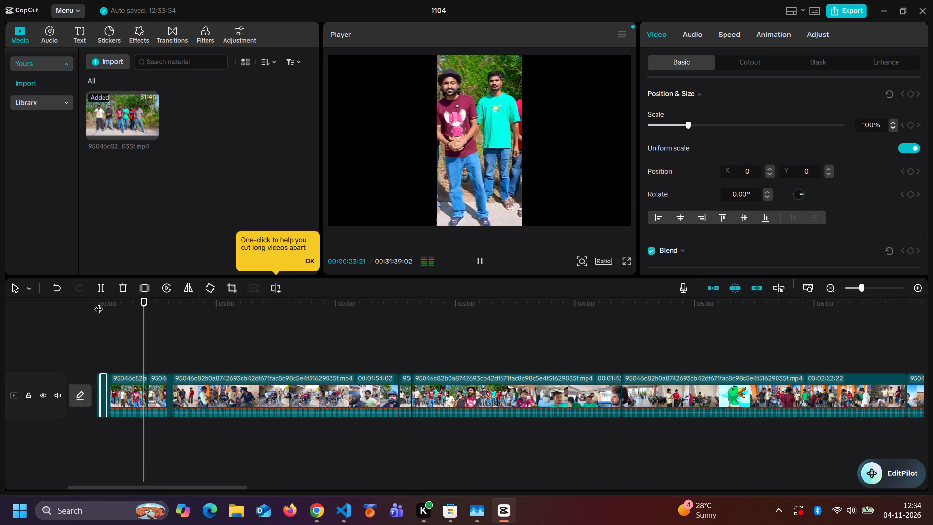
# Split the 00:01:54:02 segment at 00:01:30:08 and move its second half between the two short segments near the timeline start.
pyautogui.click(285, 388)
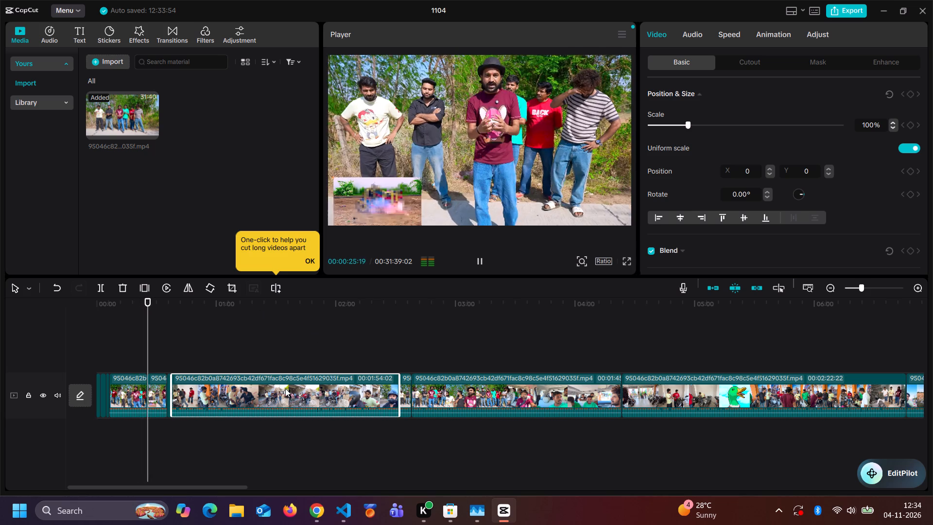
pyautogui.click(276, 304)
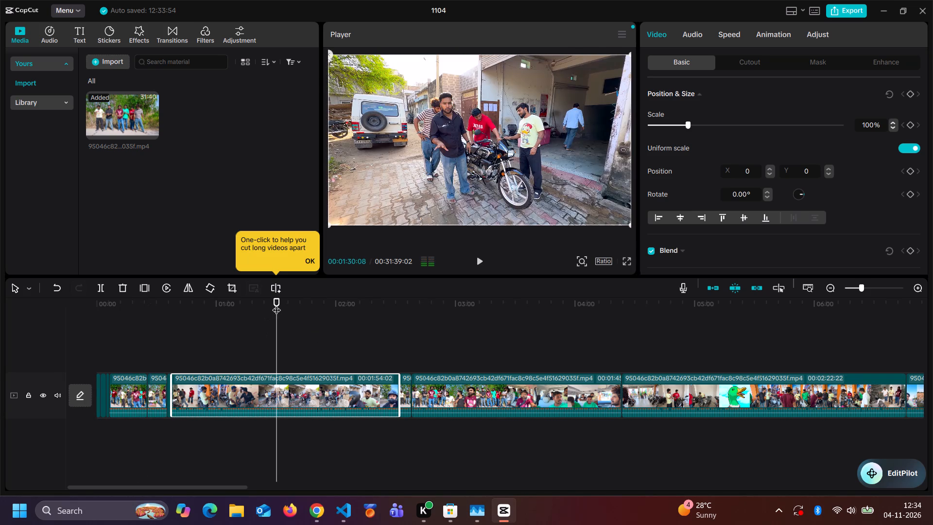
pyautogui.hotkey('ctrl', 'b')
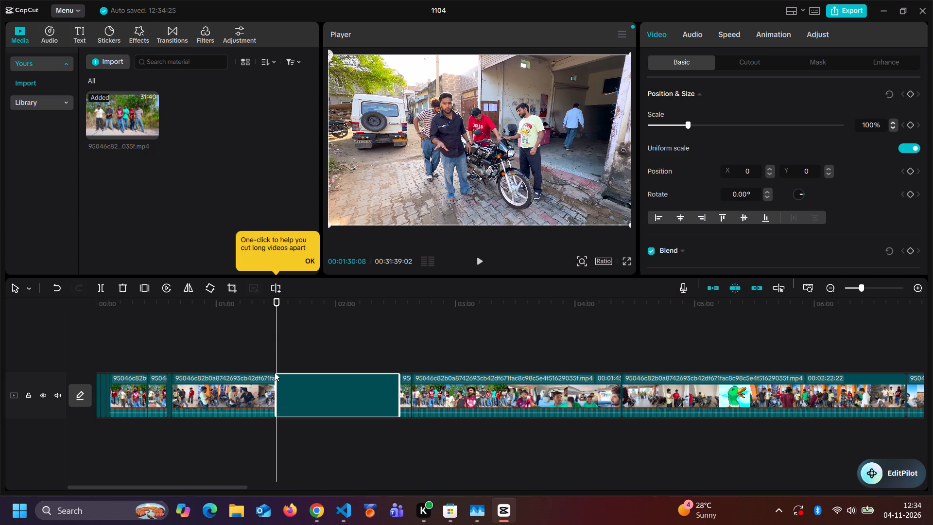
pyautogui.moveTo(317, 392); pyautogui.dragTo(134, 395)
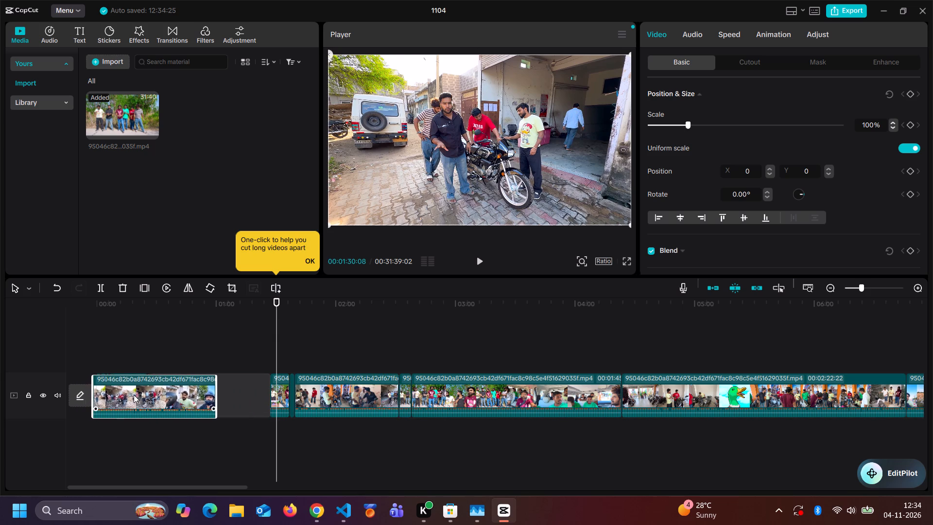
pyautogui.moveTo(134, 395); pyautogui.dragTo(127, 400)
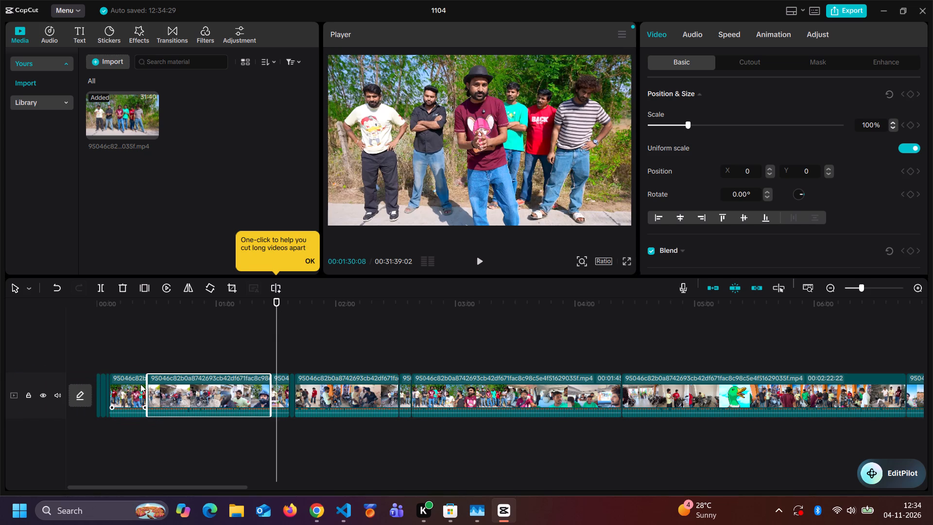
# Move the short segment ahead of the relocated half to just before the long segment that precedes the 00:02:22:22 segment.
pyautogui.moveTo(126, 385); pyautogui.dragTo(403, 387)
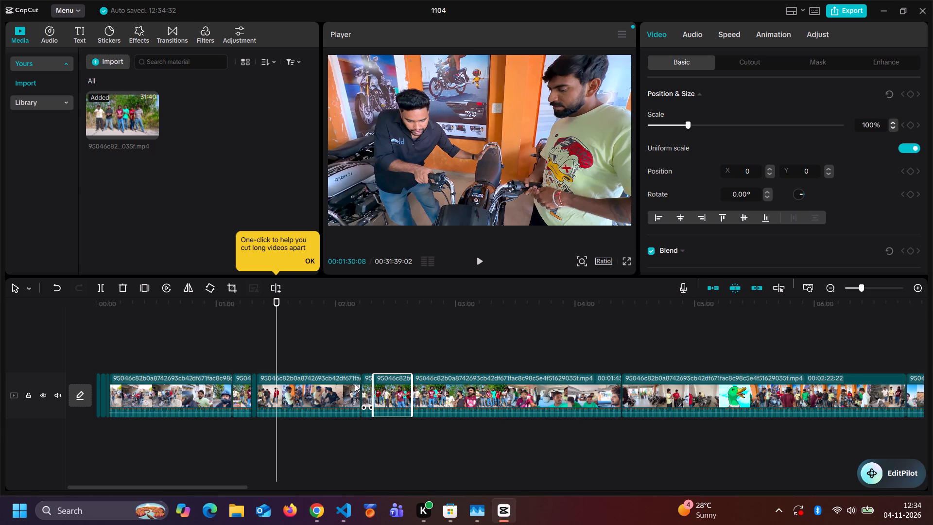
# Split the segment preceding the 00:02:22:22 one at 00:03:29:21 and move its second half ahead of its first half.
pyautogui.click(527, 395)
pyautogui.click(515, 303)
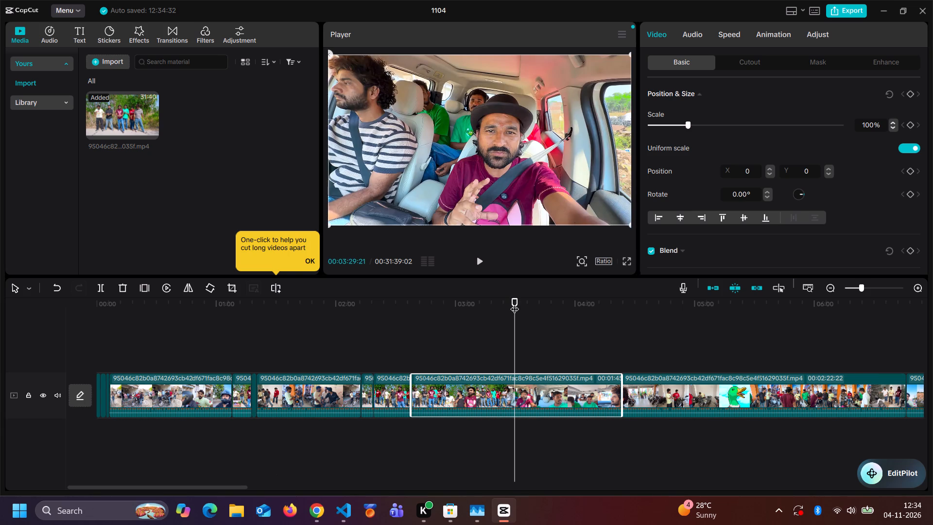
pyautogui.hotkey('ctrl', 'b')
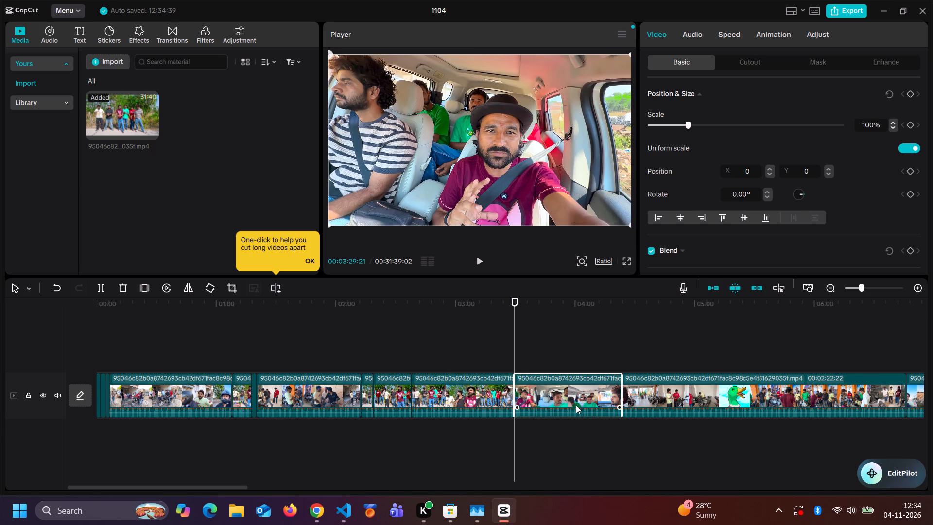
pyautogui.moveTo(575, 405); pyautogui.dragTo(455, 402)
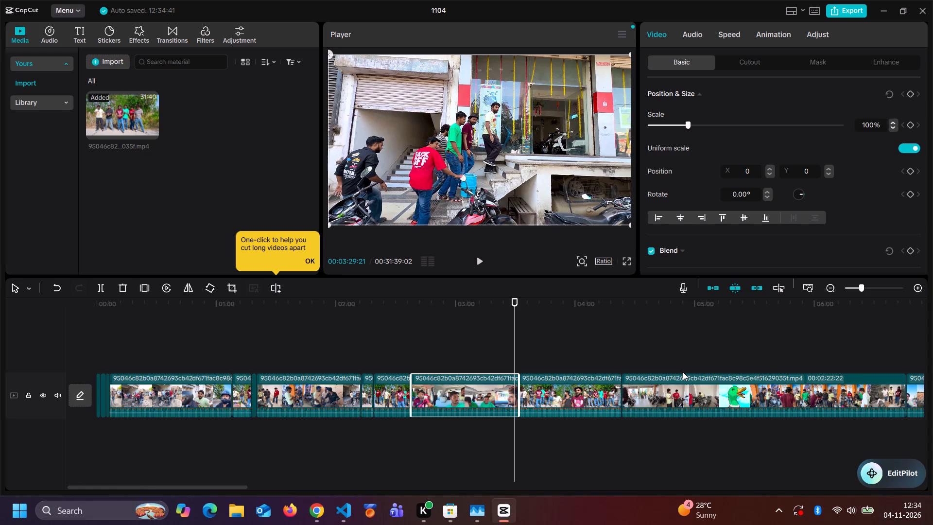
# Split the 00:04:11:24 segment at 00:08:30:21 and move its 00:02:27:10 second part ahead of the first part.
pyautogui.hscroll(-3, 683, 372)
pyautogui.click(622, 396)
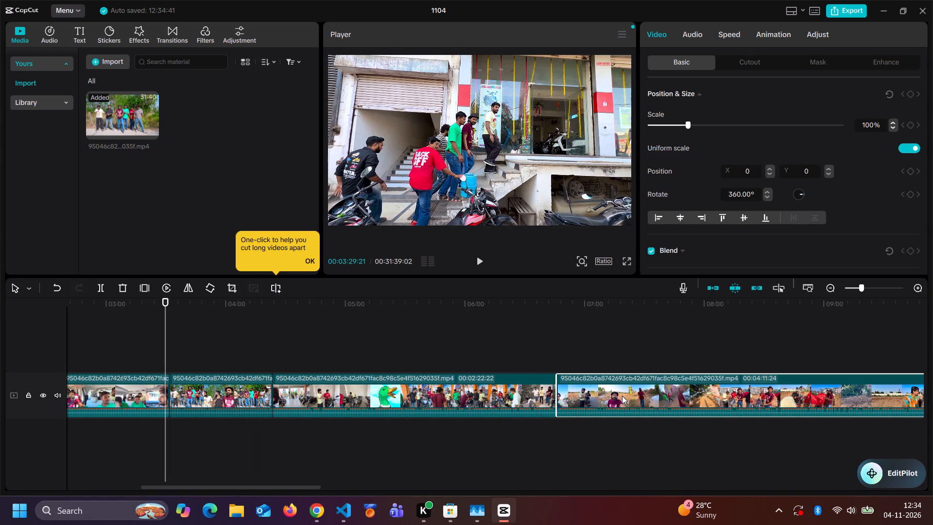
pyautogui.click(765, 307)
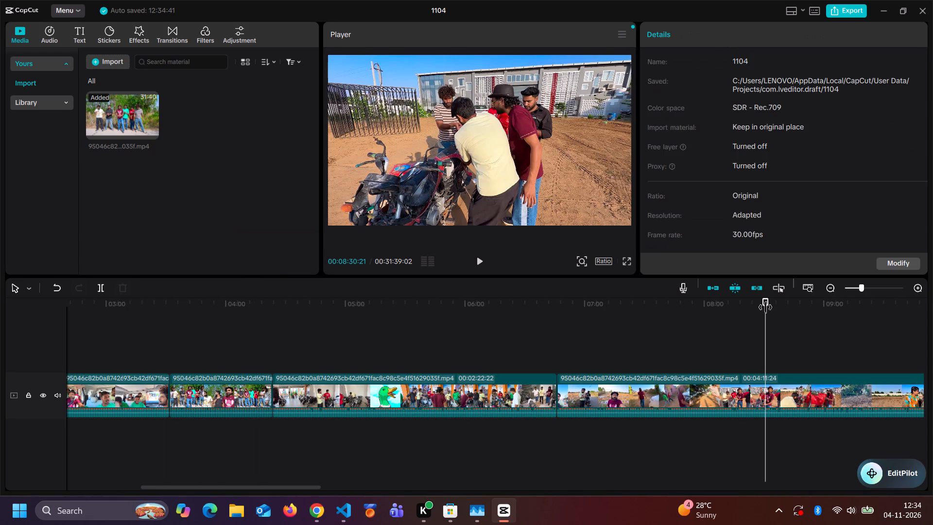
pyautogui.hotkey('ctrl', 'b')
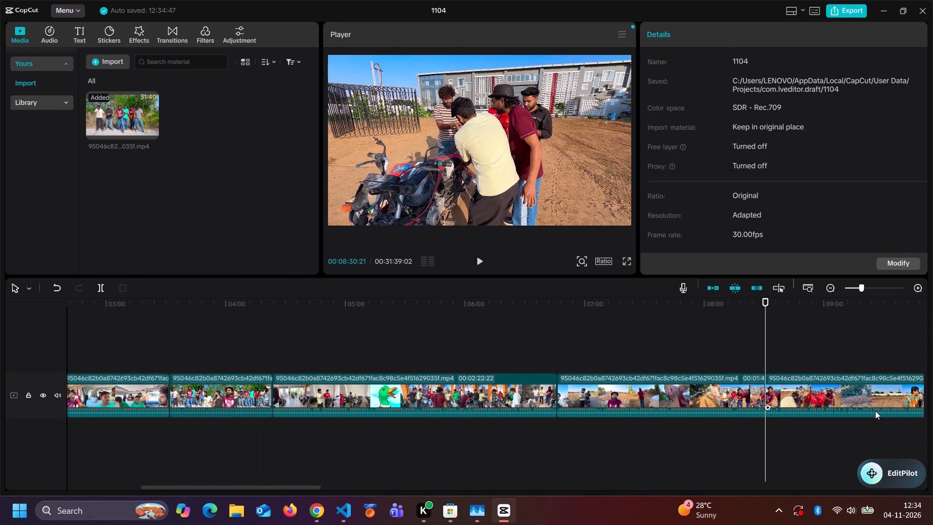
pyautogui.moveTo(861, 404); pyautogui.dragTo(609, 404)
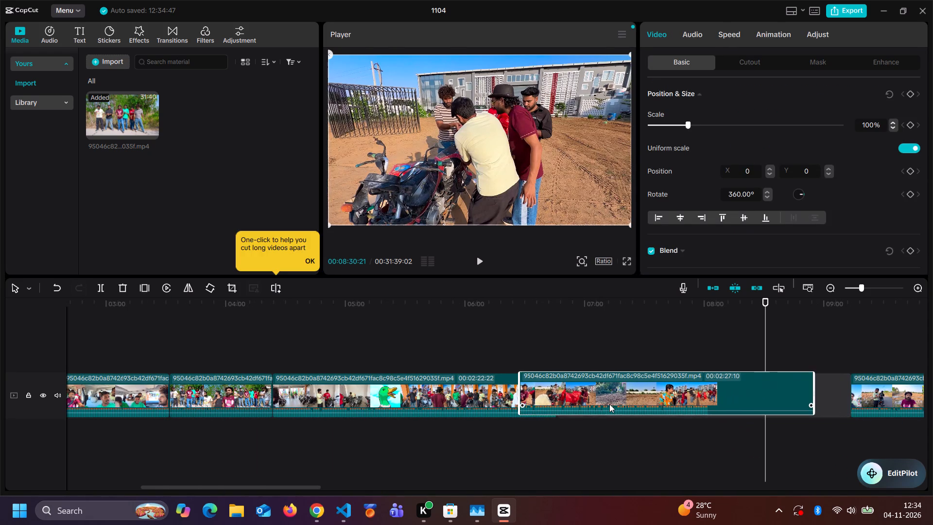
pyautogui.moveTo(609, 404); pyautogui.dragTo(514, 390)
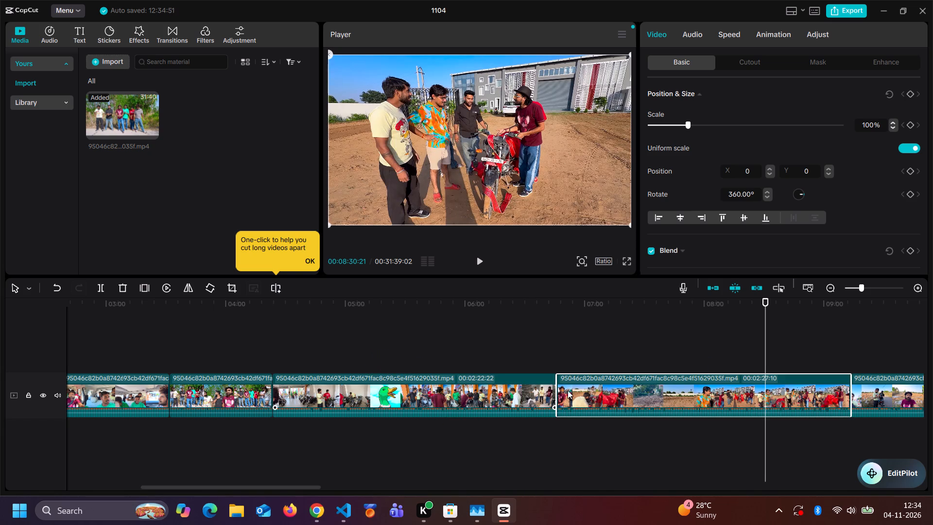
# Split the 00:02:27:10 segment at 00:07:59:07 and swap the order of its two halves.
pyautogui.click(703, 307)
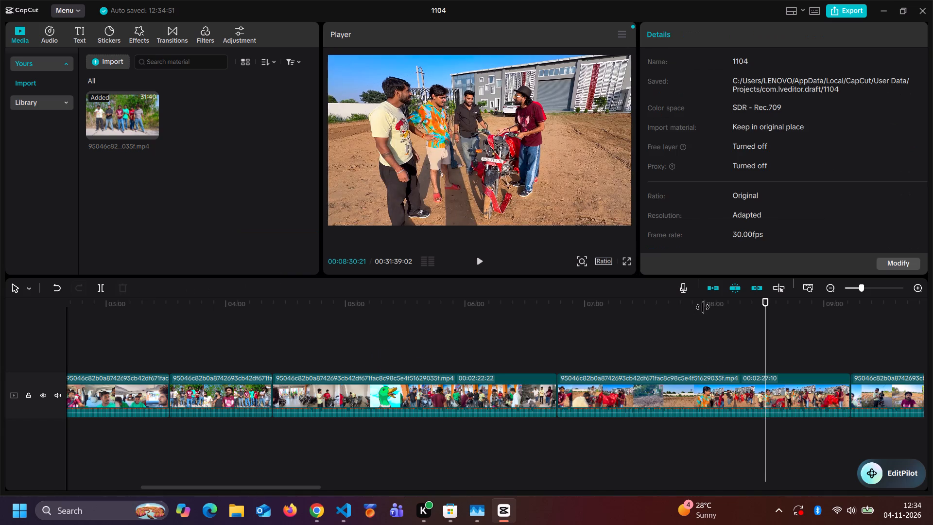
pyautogui.hotkey('ctrl', 'b')
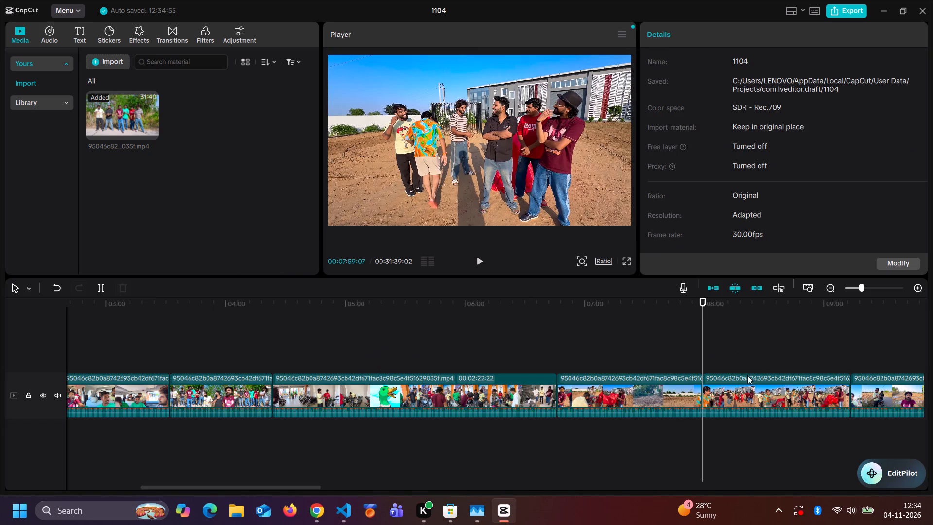
pyautogui.moveTo(746, 404); pyautogui.dragTo(632, 398)
pyautogui.moveTo(645, 390); pyautogui.dragTo(793, 395)
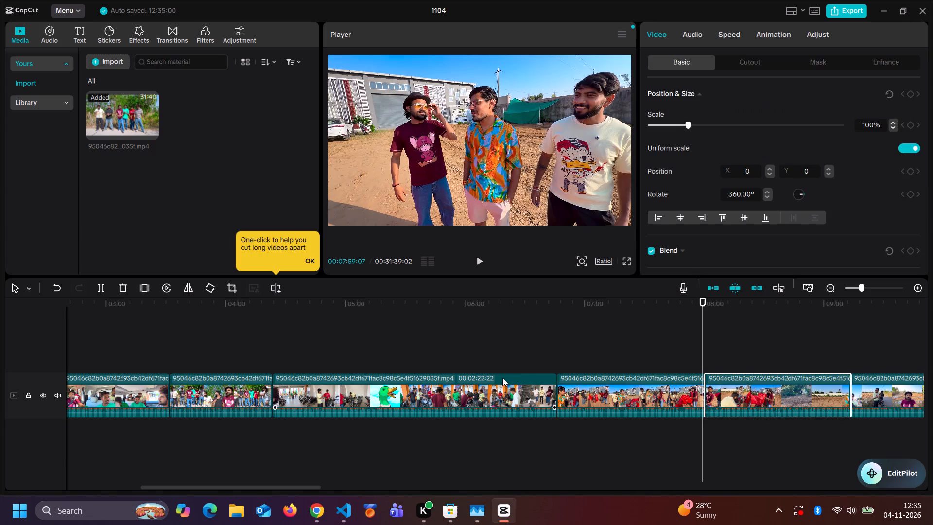
# Split the 00:02:22:22 segment at 00:05:36:27 and move its first half behind the segment that follows its second half.
pyautogui.click(502, 378)
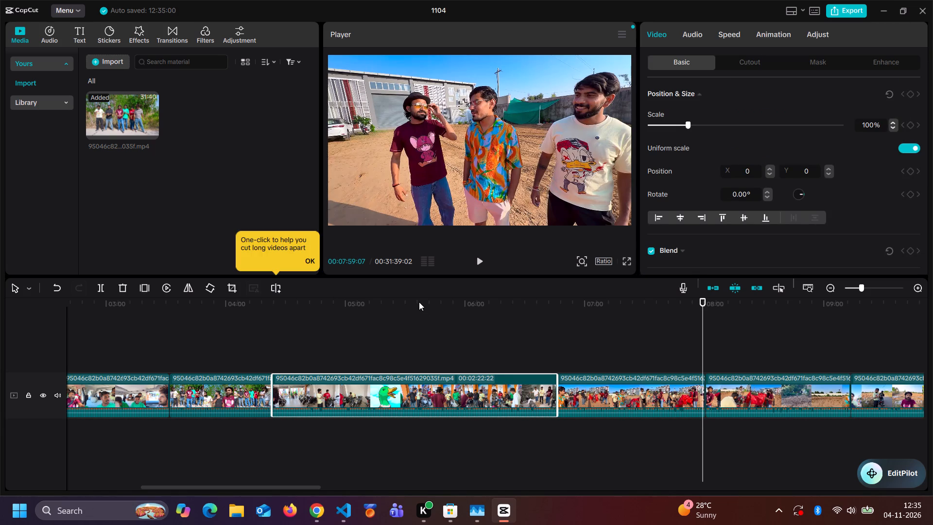
pyautogui.click(419, 302)
pyautogui.hotkey('ctrl', 'b')
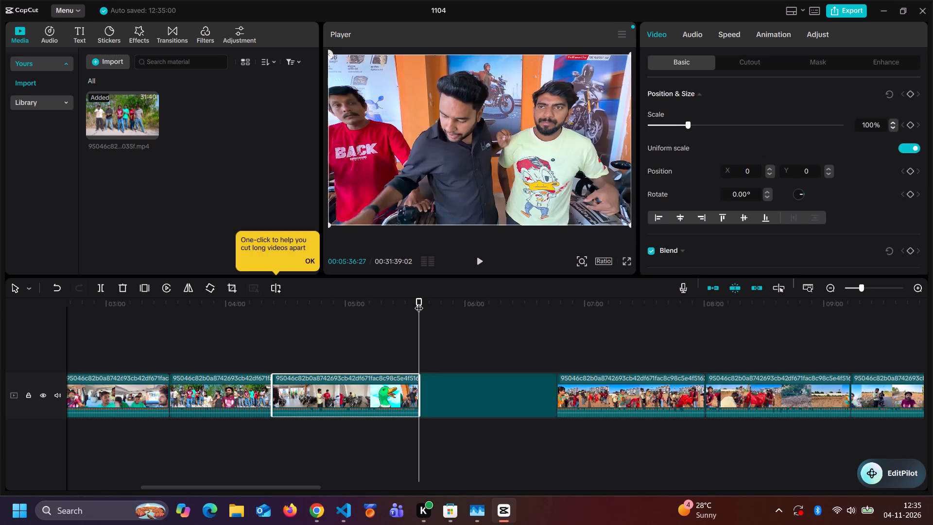
pyautogui.moveTo(375, 401); pyautogui.dragTo(491, 398)
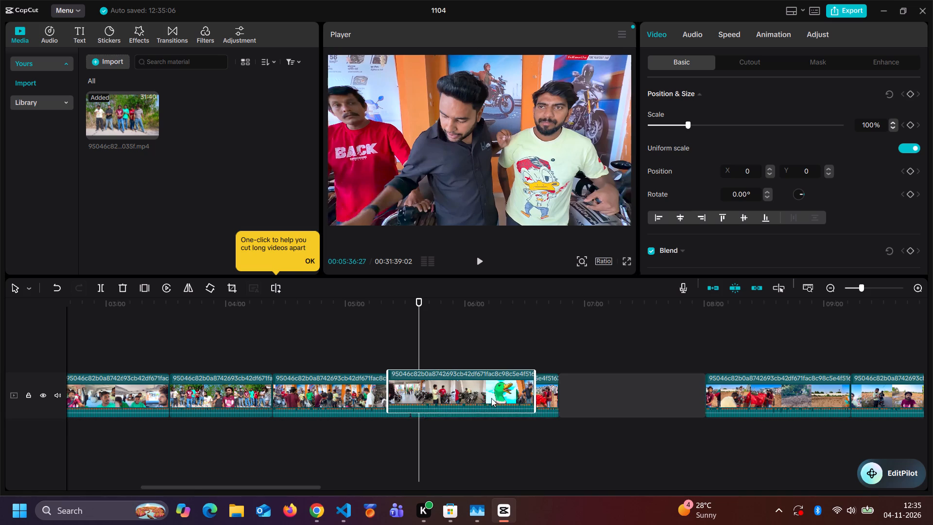
pyautogui.moveTo(491, 398); pyautogui.dragTo(503, 402)
# Split the 00:04:44:18 segment at 00:12:29:19 and 00:14:06:27 and arrange its three parts in reverse order.
pyautogui.hscroll(-4, 665, 399)
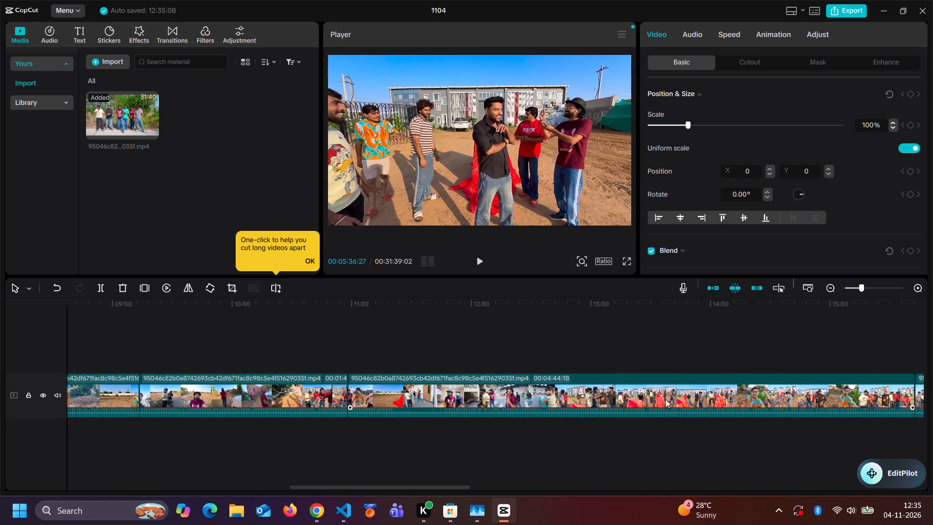
pyautogui.hscroll(1, 665, 399)
pyautogui.click(559, 392)
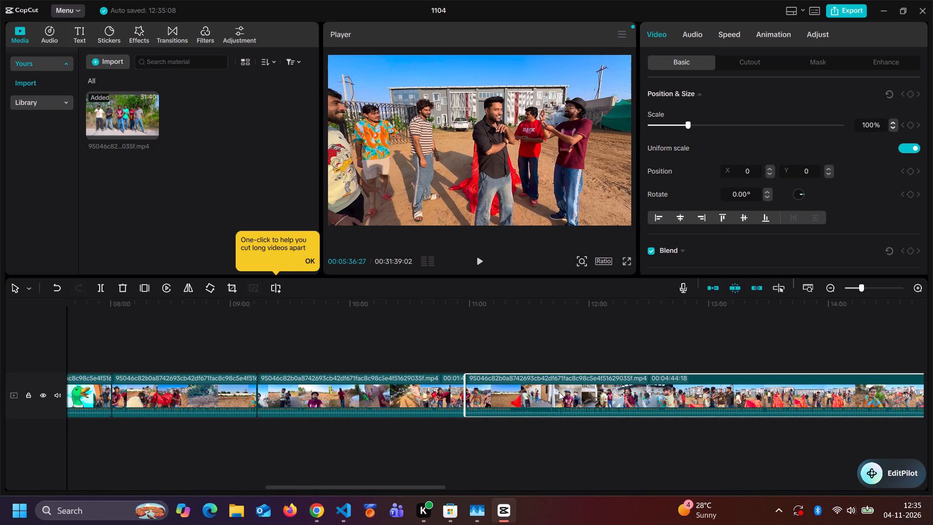
pyautogui.hscroll(-2, 559, 392)
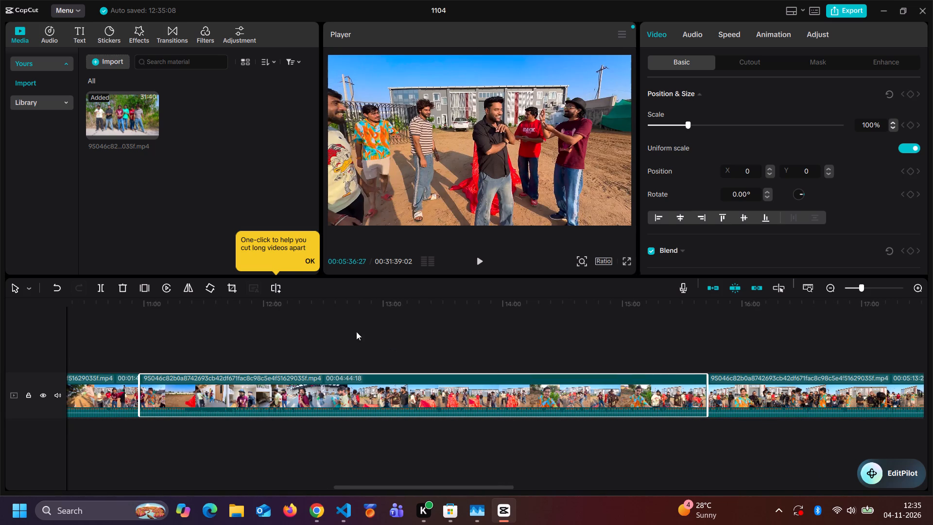
pyautogui.click(323, 299)
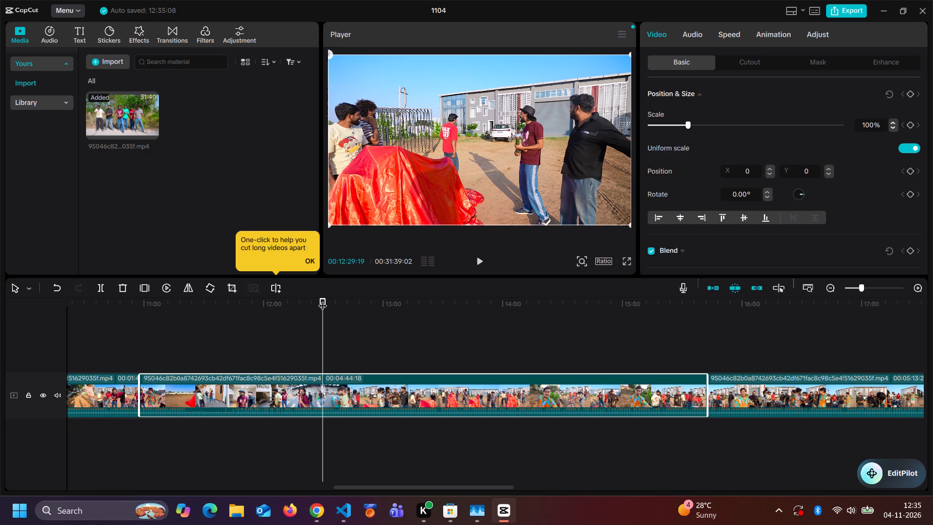
pyautogui.hotkey('ctrl', 'b')
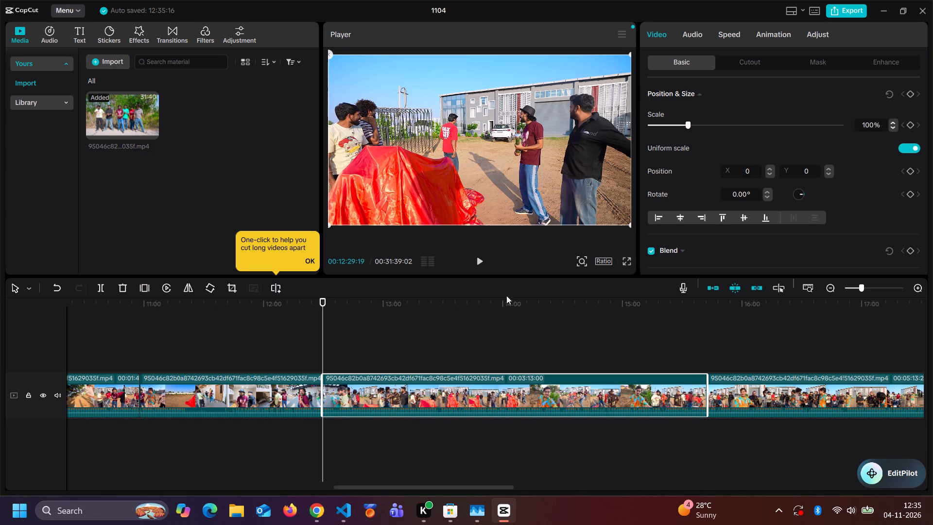
pyautogui.click(517, 302)
pyautogui.hotkey('ctrl', 'b')
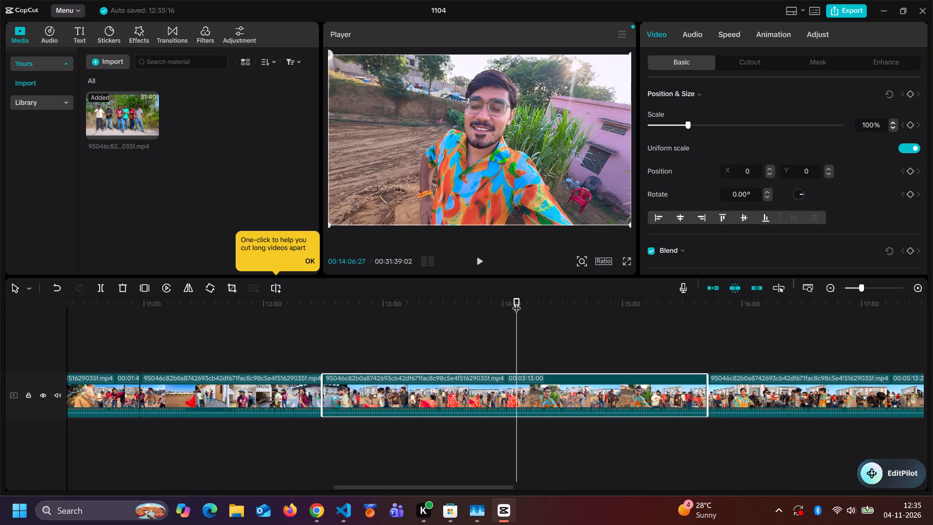
pyautogui.moveTo(576, 388); pyautogui.dragTo(412, 397)
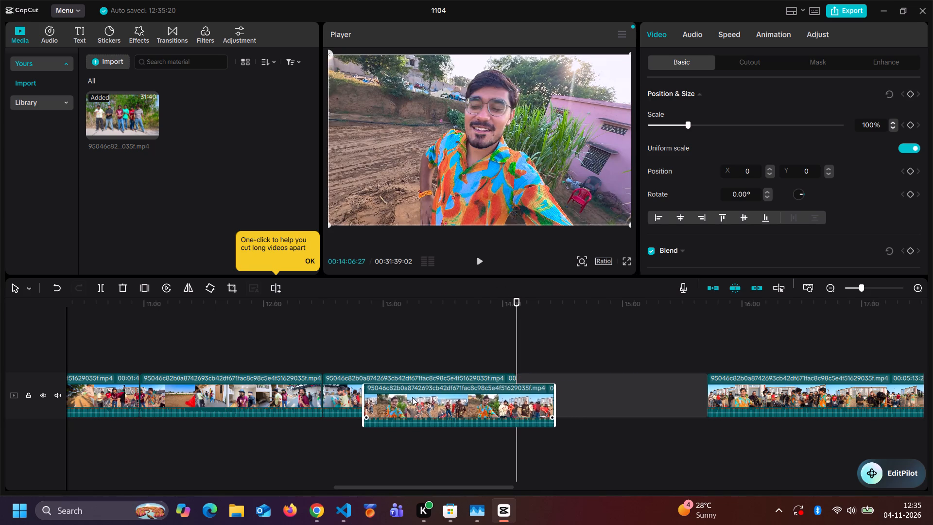
pyautogui.moveTo(412, 397); pyautogui.dragTo(388, 390)
pyautogui.moveTo(237, 385); pyautogui.dragTo(622, 383)
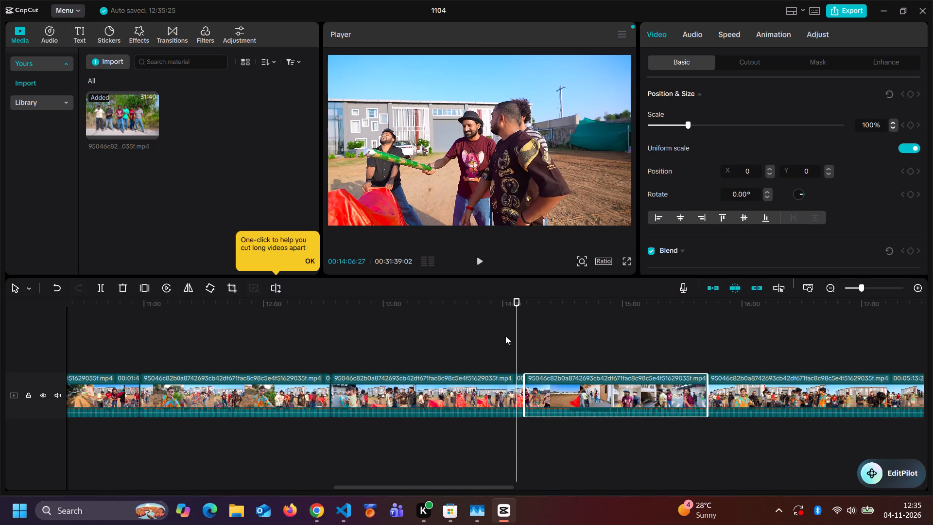
# Split the 00:05:13:27 segment at 00:17:25:17 and move its first part behind the 00:03:30:29 second part.
pyautogui.hscroll(-3, 585, 381)
pyautogui.click(522, 392)
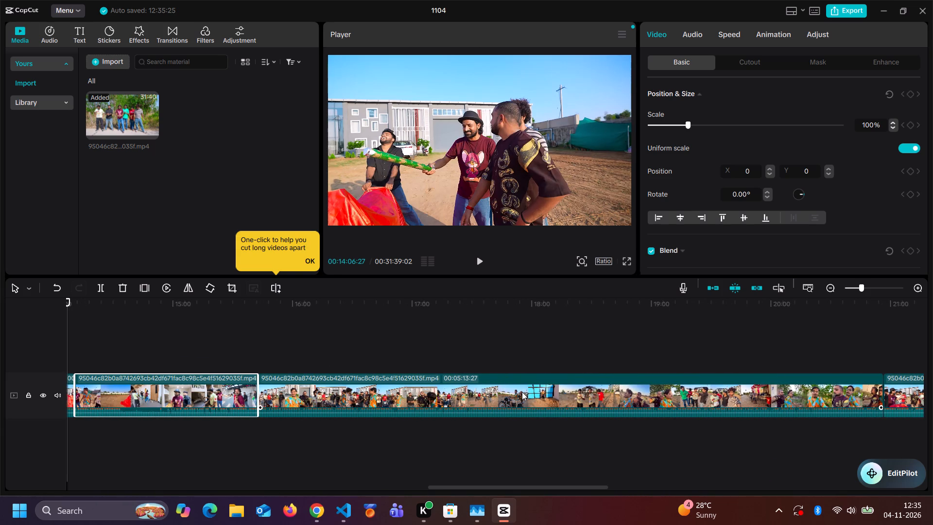
pyautogui.click(463, 303)
pyautogui.hotkey('ctrl', 'b')
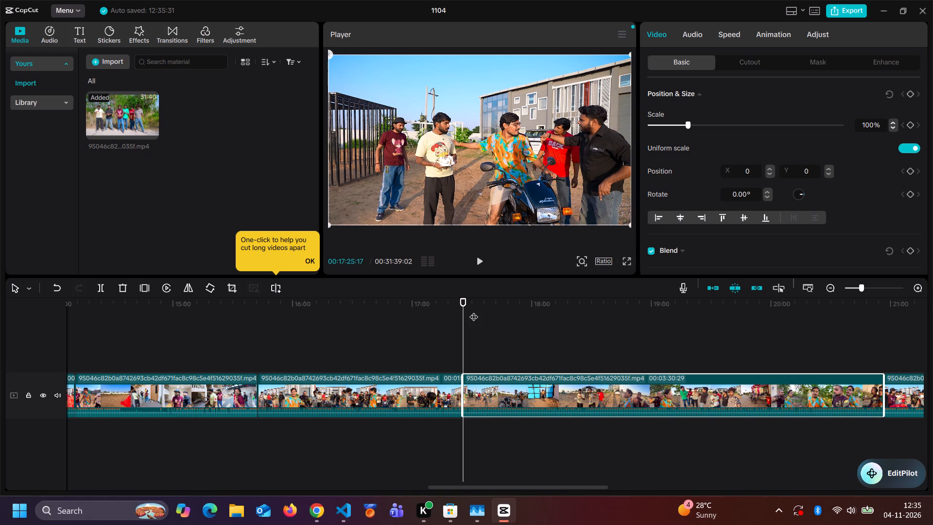
pyautogui.moveTo(401, 396); pyautogui.dragTo(649, 372)
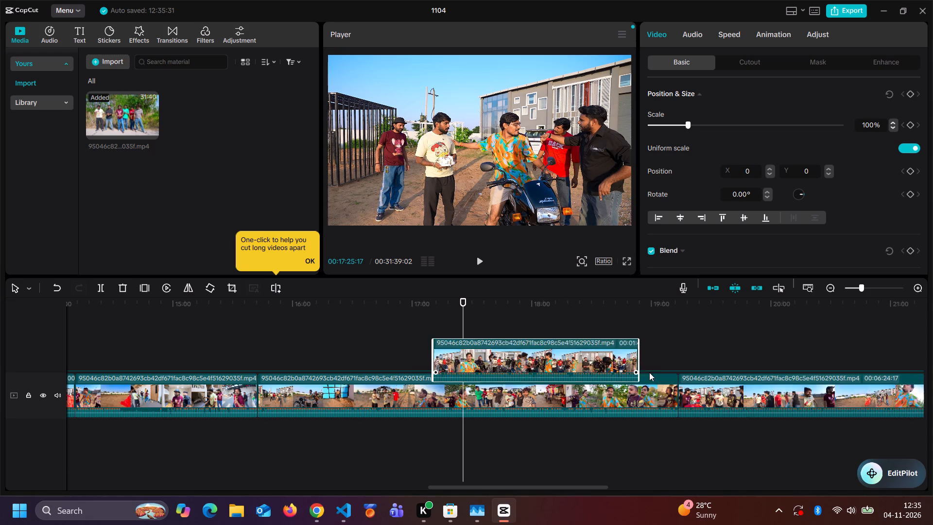
pyautogui.moveTo(649, 372); pyautogui.dragTo(672, 387)
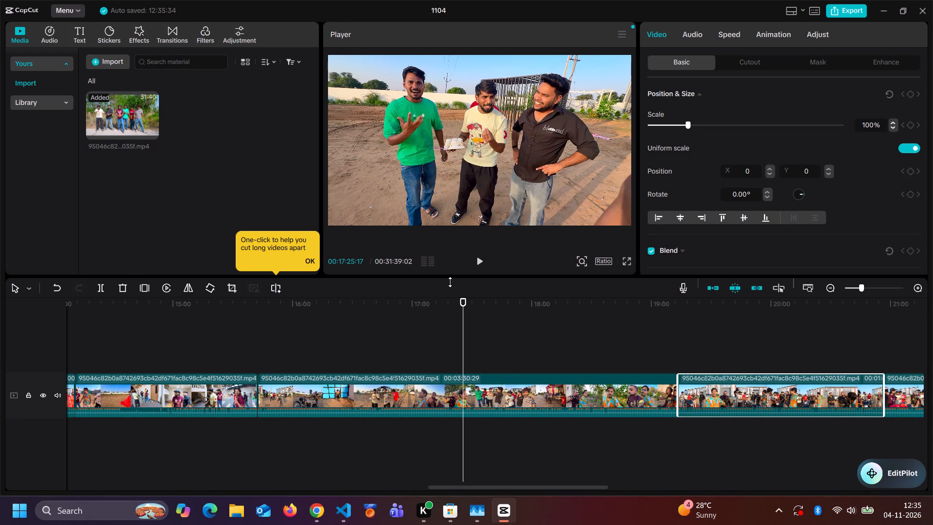
# Split the 00:03:30:29 segment at 00:17:25:17 and move its second half ahead of its first half.
pyautogui.hotkey('ctrl', 'b')
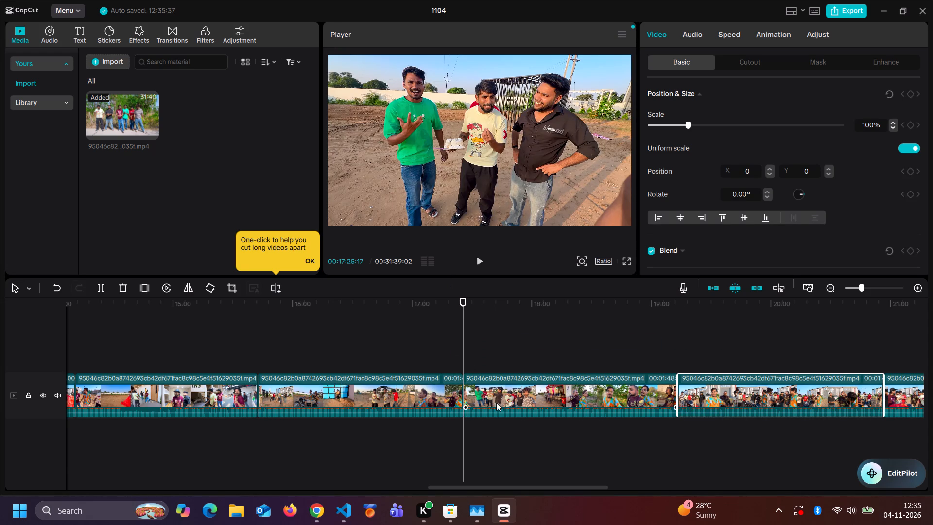
pyautogui.moveTo(496, 402); pyautogui.dragTo(322, 393)
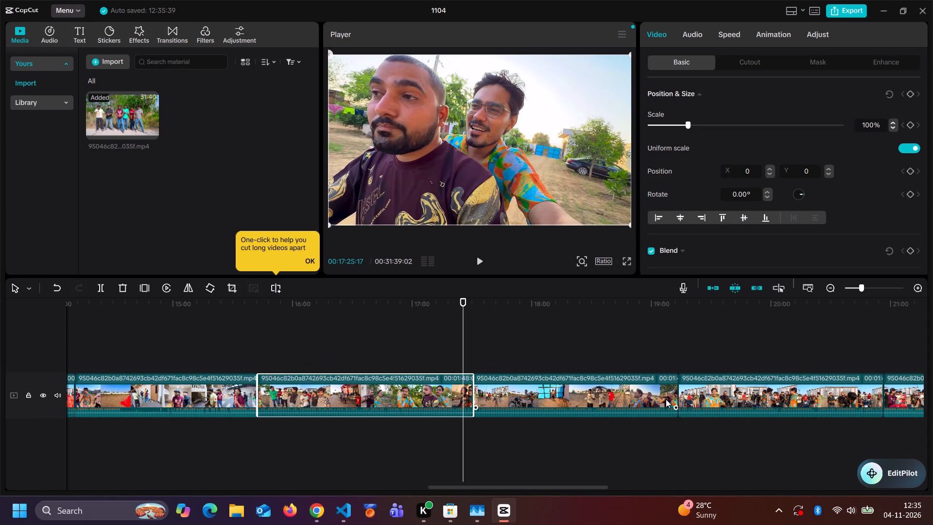
# Split the 00:06:24:17 segment at 00:23:00:23 and move its 00:04:20:10 second part ahead of the first part.
pyautogui.hscroll(-4, 666, 399)
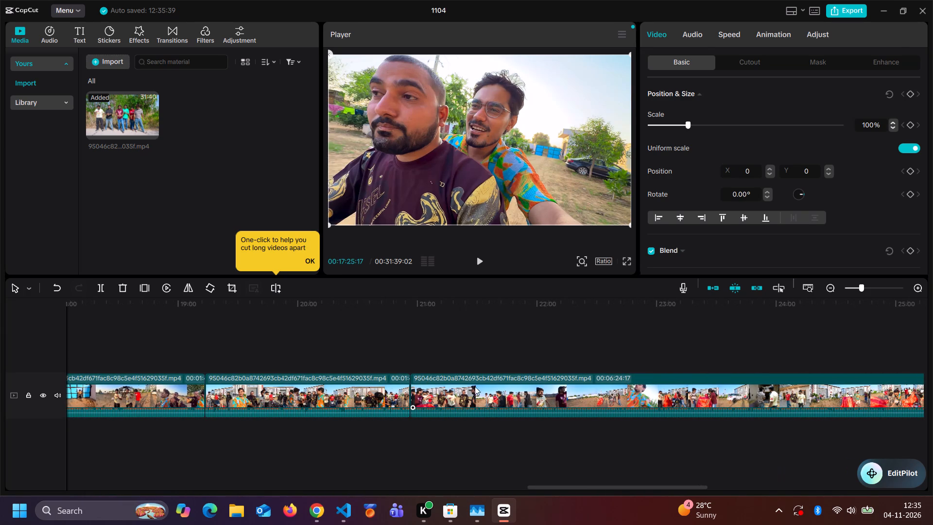
pyautogui.click(525, 389)
pyautogui.hscroll(-1, 525, 389)
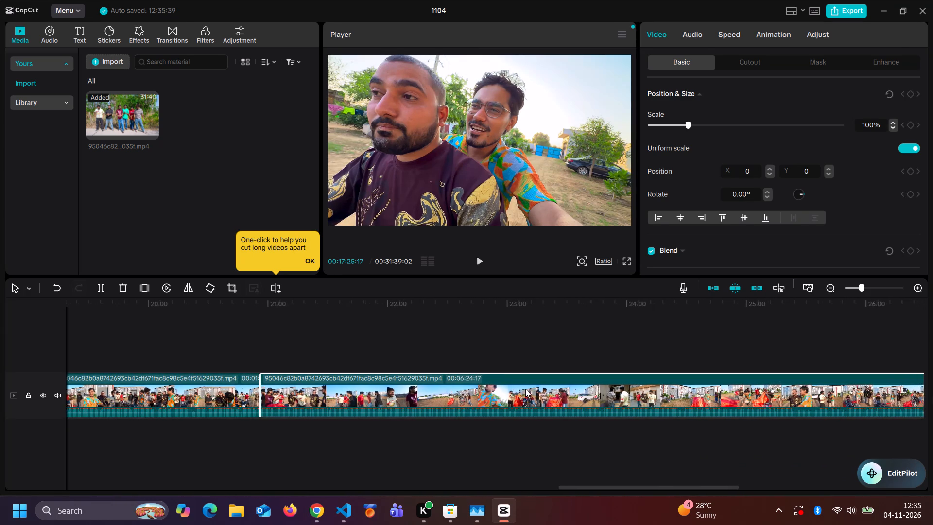
pyautogui.hscroll(-1, 525, 389)
pyautogui.click(456, 305)
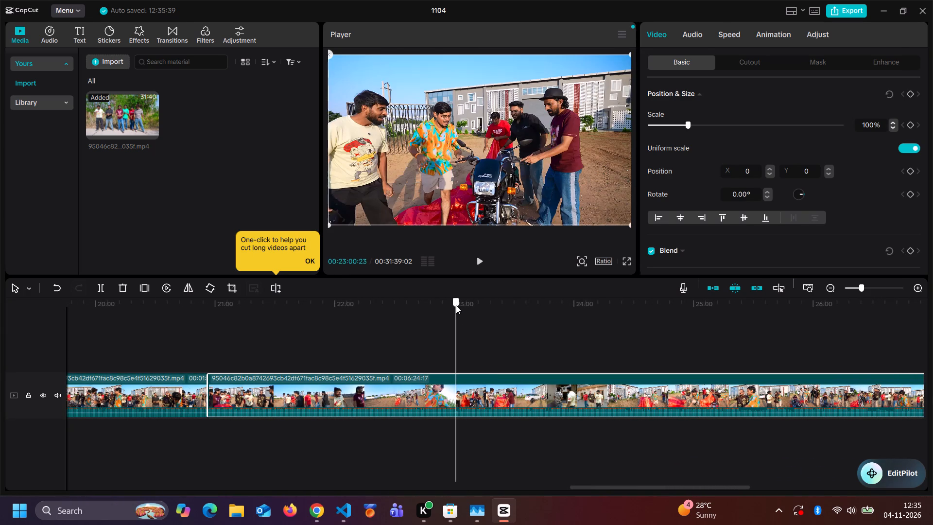
pyautogui.hotkey('ctrl', 'b')
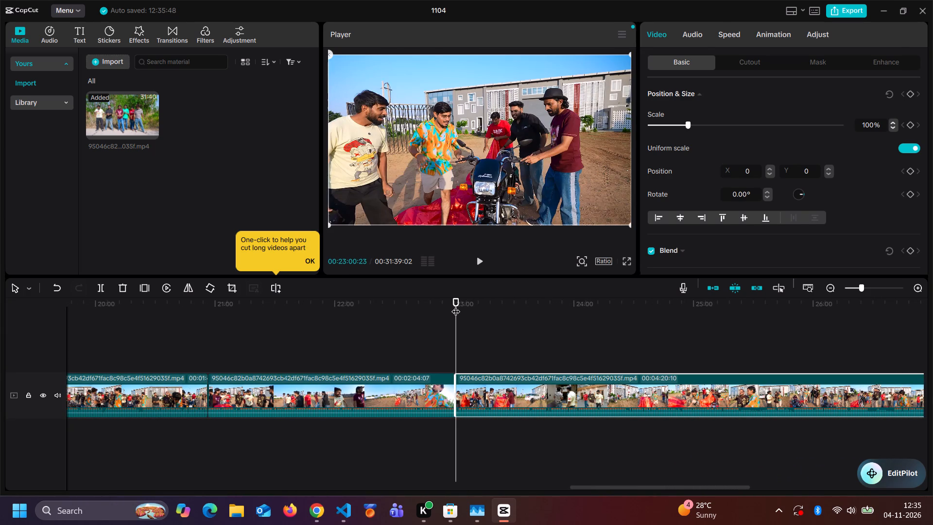
pyautogui.moveTo(561, 387); pyautogui.dragTo(505, 391)
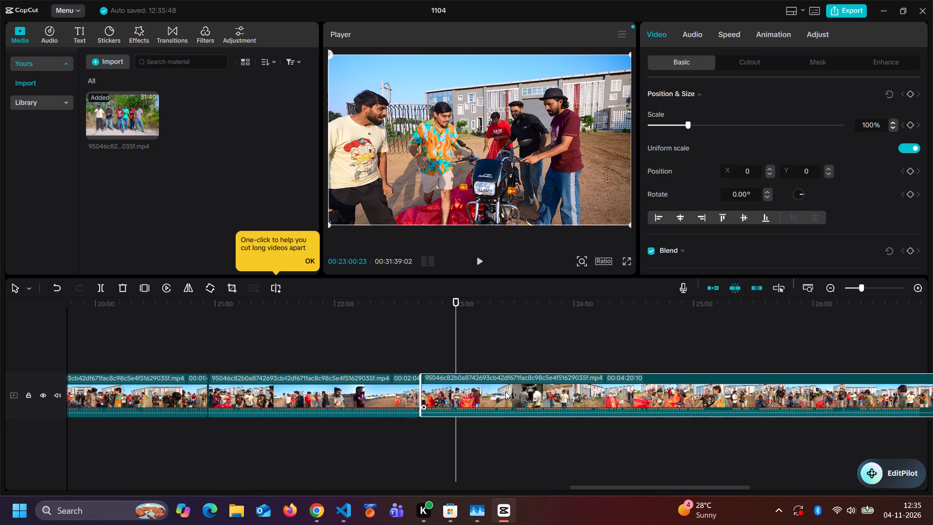
pyautogui.moveTo(505, 391); pyautogui.dragTo(307, 387)
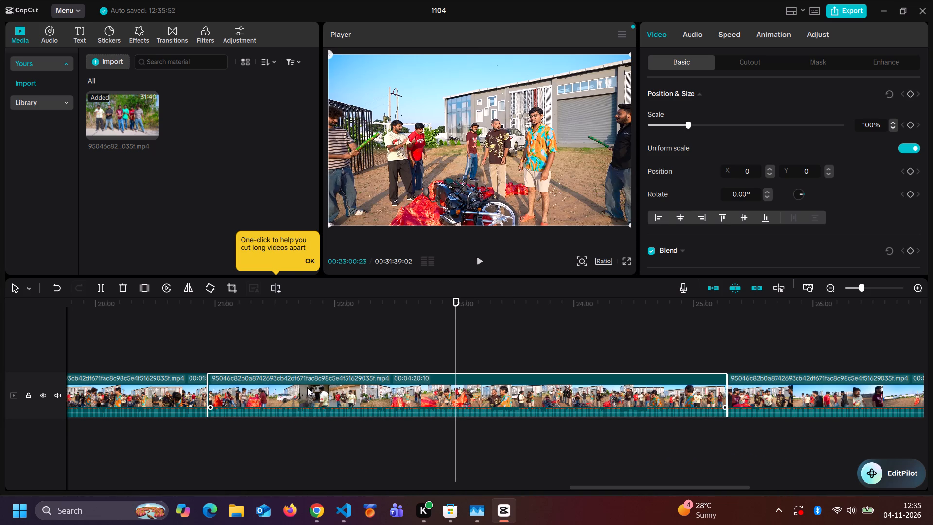
# Split the 00:04:20:10 segment at 00:23:00:23 and move its 00:02:16:03 second part ahead of the first part.
pyautogui.hotkey('ctrl', 'b')
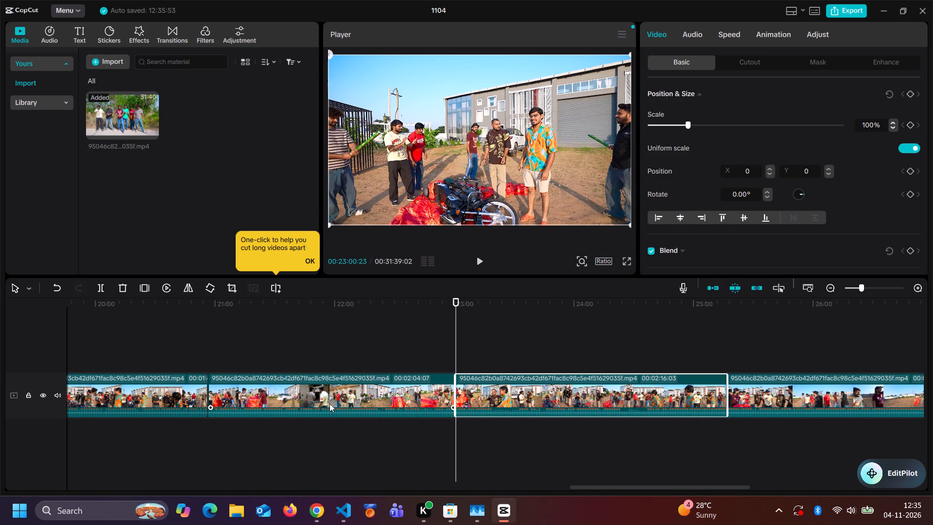
pyautogui.moveTo(542, 395); pyautogui.dragTo(313, 389)
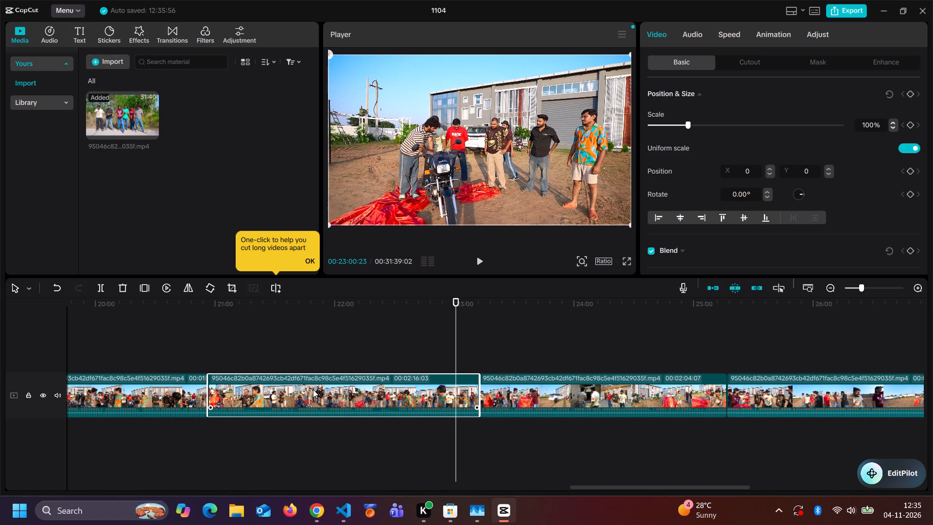
# Move the last segment, 00:02:00:03 long, ahead of the 00:02:04:07 segment that precedes the 00:02:17:26 one.
pyautogui.hscroll(-4, 507, 407)
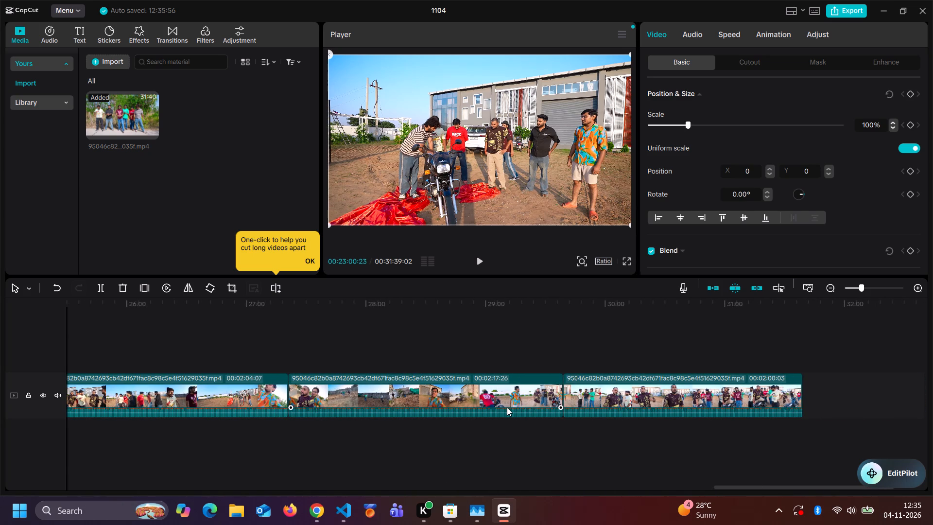
pyautogui.moveTo(675, 401); pyautogui.dragTo(184, 405)
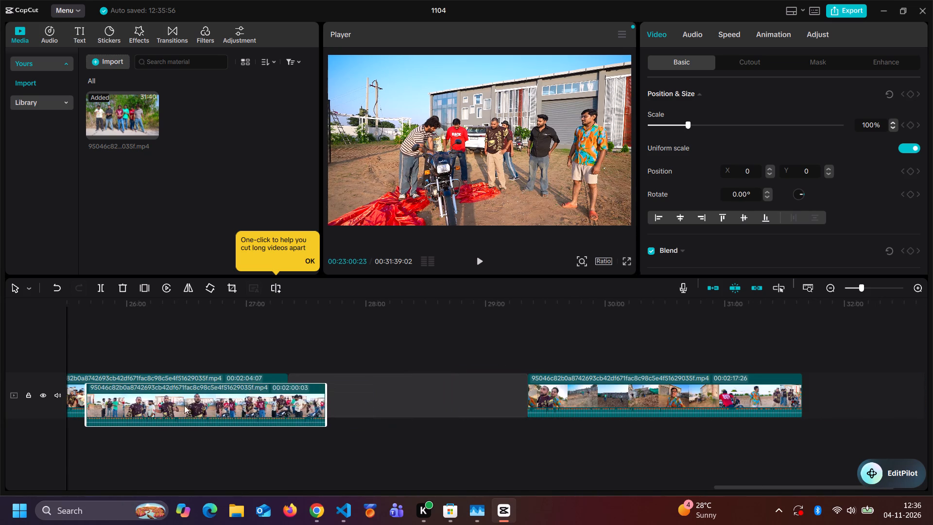
pyautogui.moveTo(184, 405); pyautogui.dragTo(86, 382)
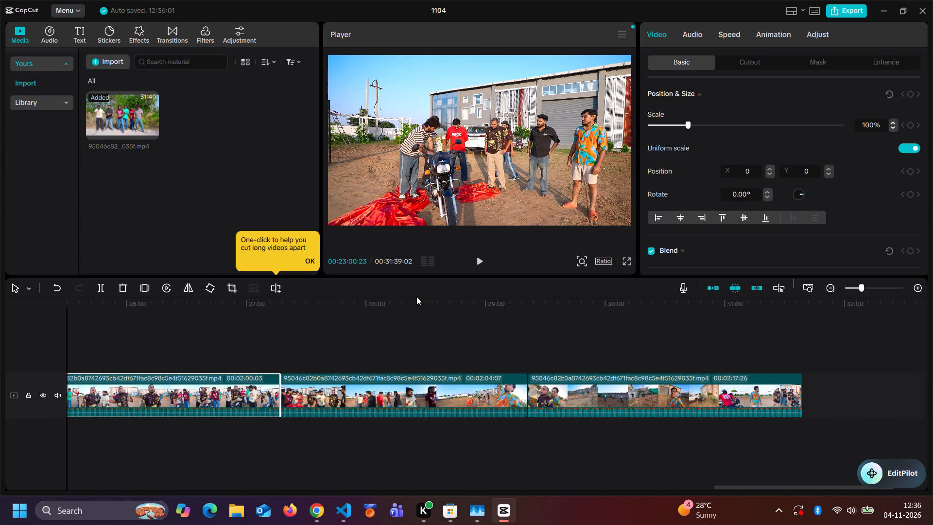
# Play the sequence in full screen from 00:23:00:23 to review the rearranged segments, and return to the editor.
pyautogui.hscroll(19, 255, 402)
pyautogui.hscroll(5, 255, 402)
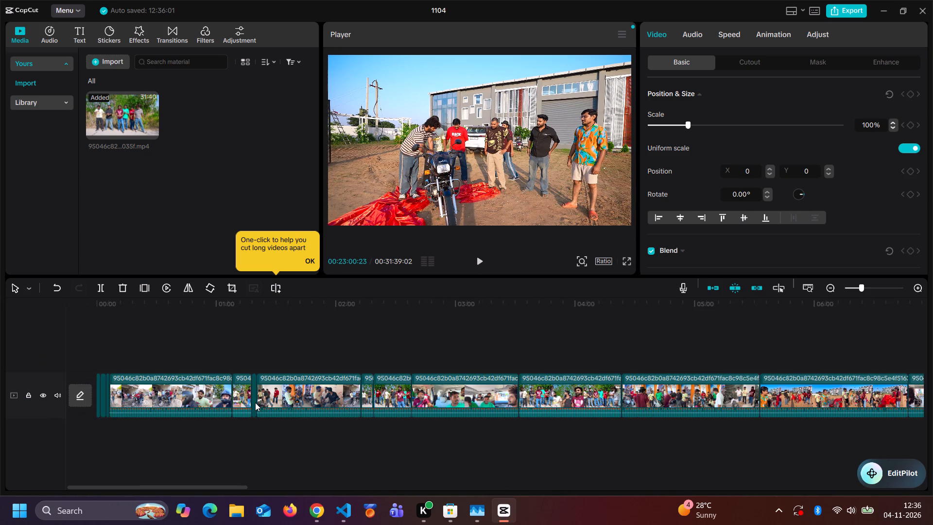
pyautogui.hscroll(13, 255, 402)
pyautogui.click(626, 261)
pyautogui.press('space')
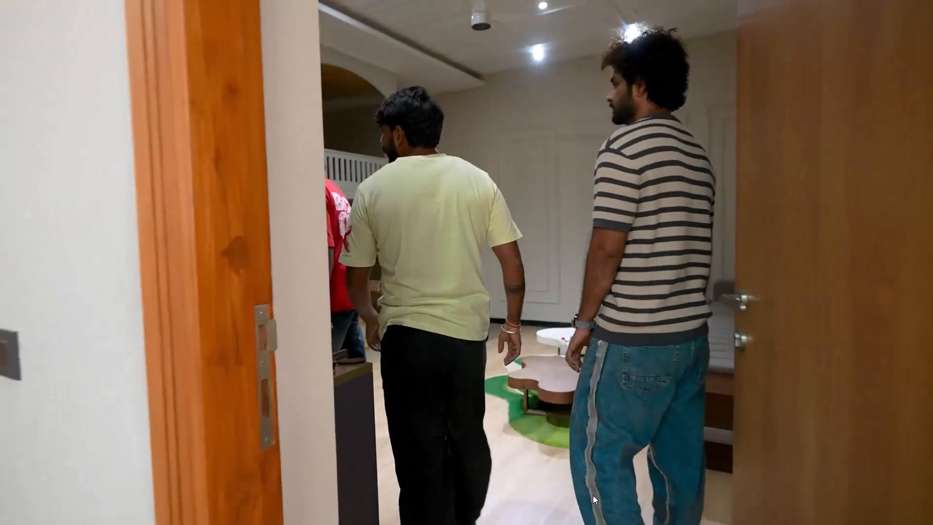
pyautogui.doubleClick(429, 328)
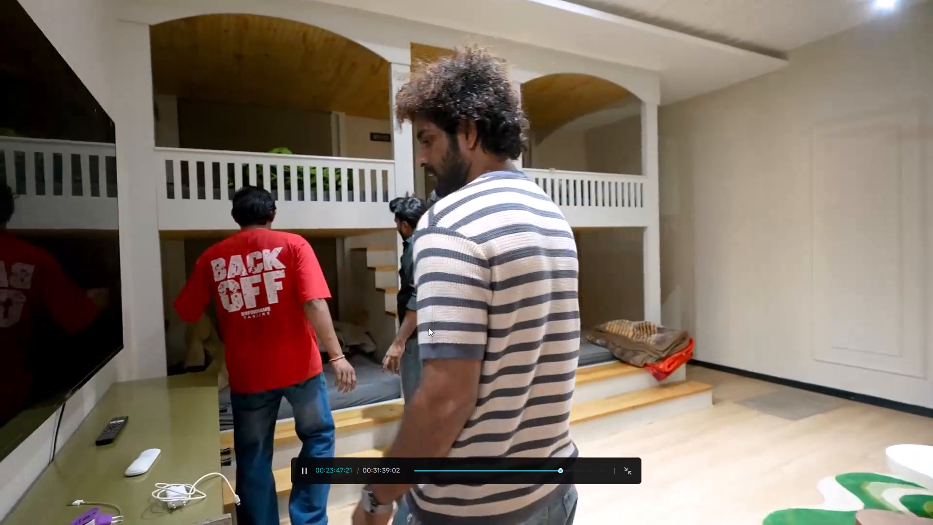
pyautogui.click(628, 469)
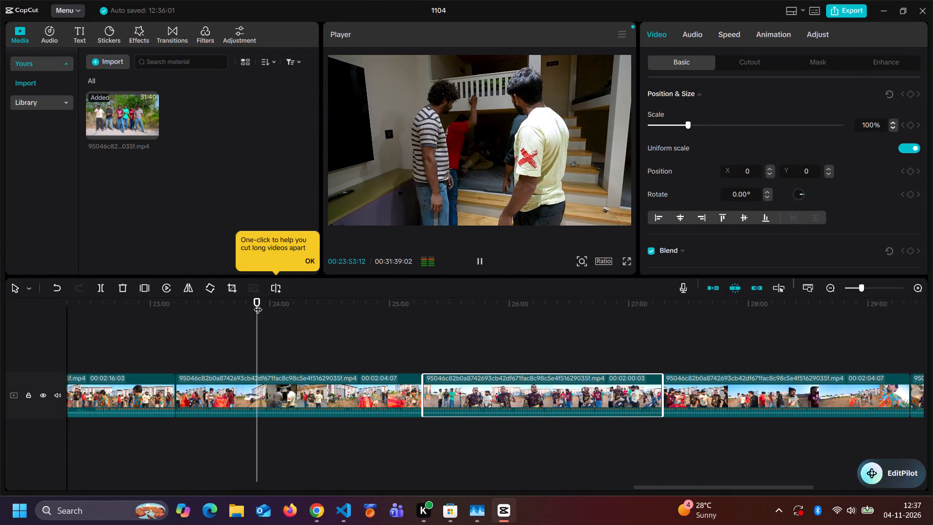
# Skim and play parts of the rearranged segments between about 00:24:46 and 00:27:56 to check their order.
pyautogui.moveTo(258, 303); pyautogui.dragTo(363, 310)
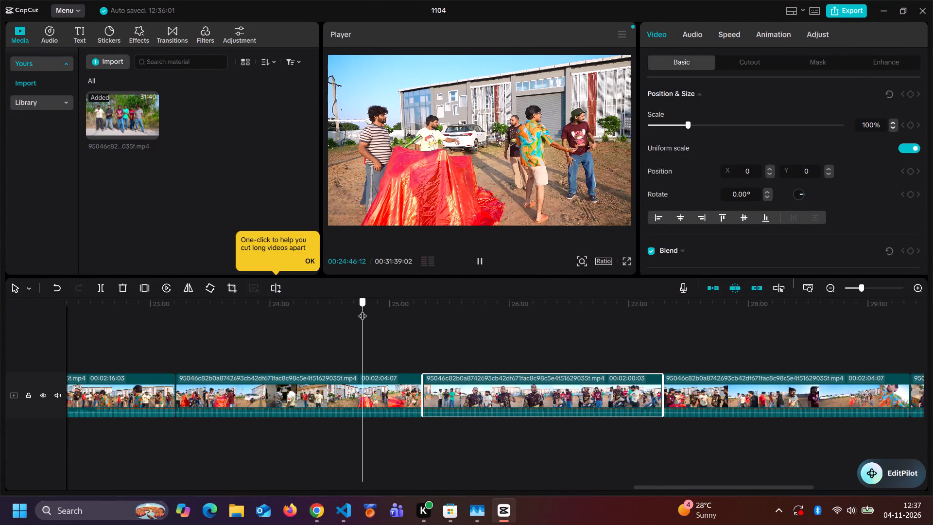
pyautogui.moveTo(363, 310); pyautogui.dragTo(489, 306)
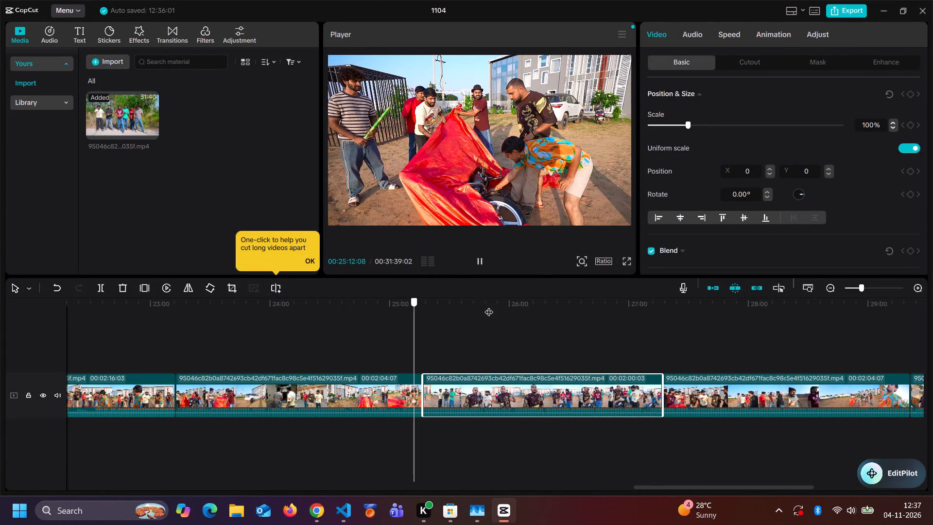
pyautogui.moveTo(489, 306); pyautogui.dragTo(453, 304)
pyautogui.press('space')
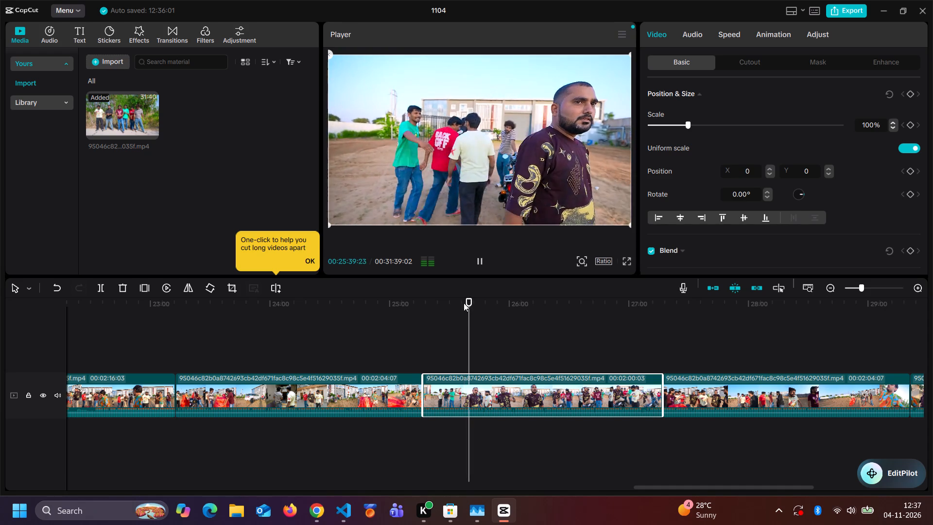
pyautogui.moveTo(464, 303); pyautogui.dragTo(518, 309)
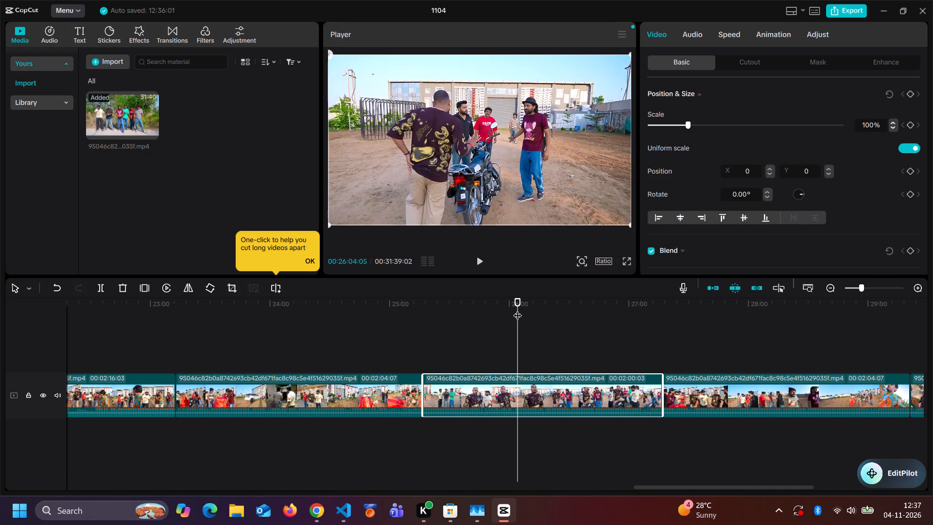
pyautogui.press('space')
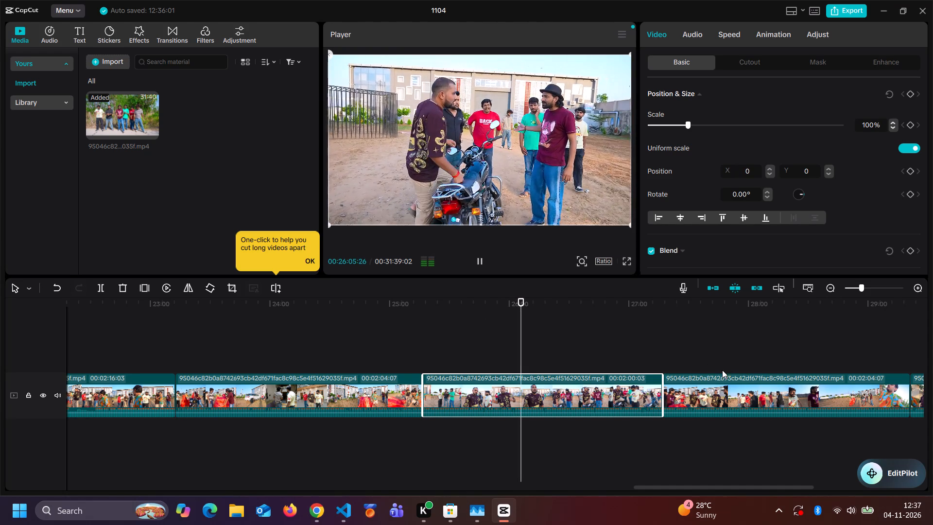
pyautogui.click(721, 303)
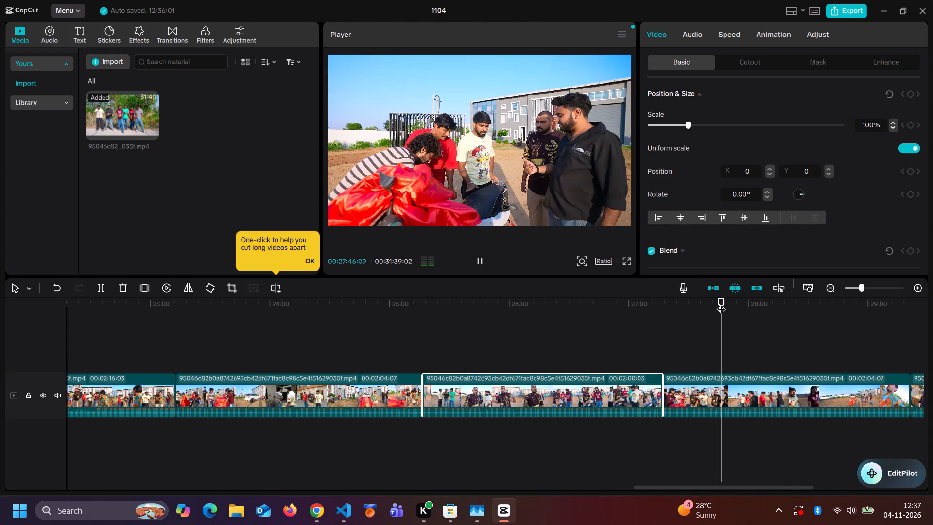
pyautogui.press('space')
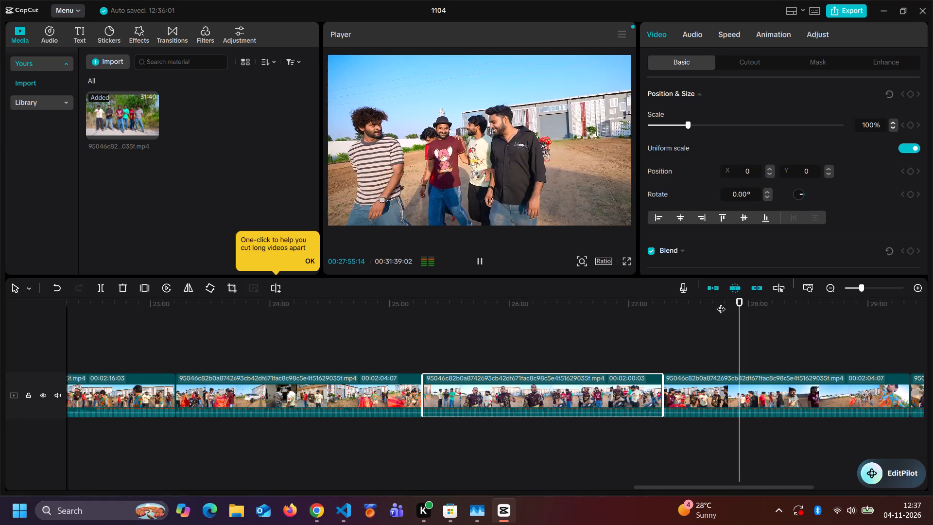
pyautogui.press('space')
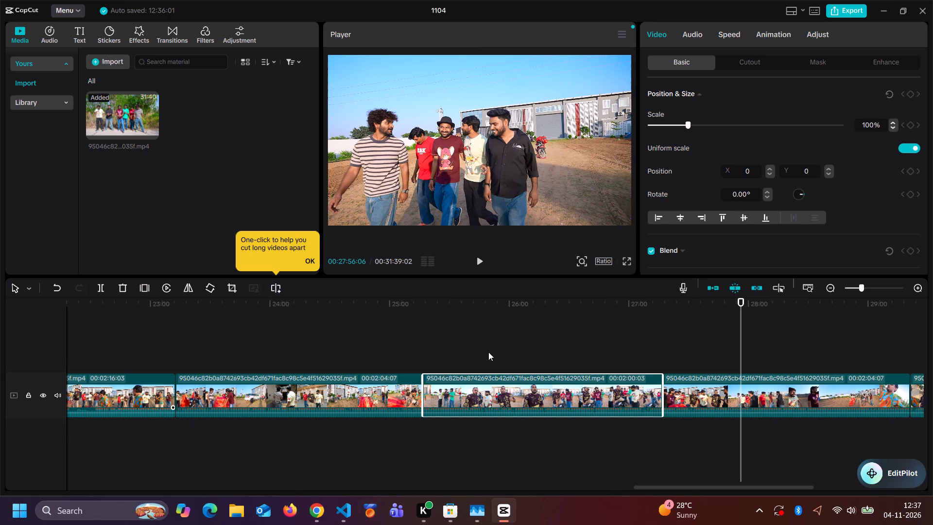
# Move both 00:02:04:07 segments onto a track above the main one, leaving a gap between them.
pyautogui.moveTo(514, 402); pyautogui.dragTo(313, 406)
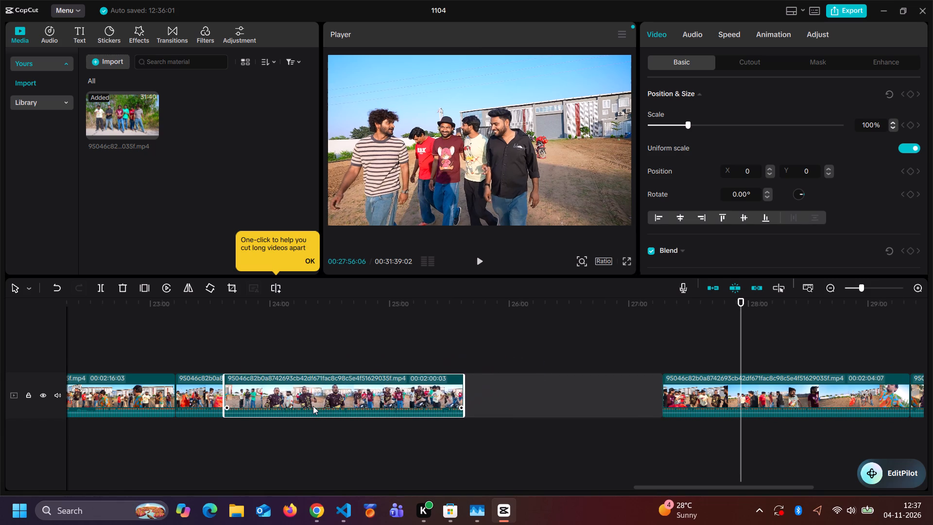
pyautogui.moveTo(277, 395); pyautogui.dragTo(349, 335)
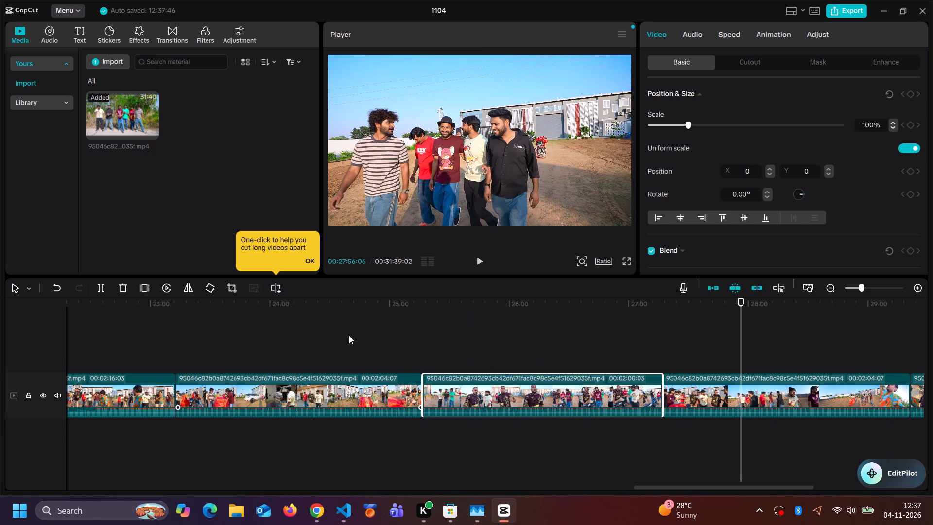
pyautogui.moveTo(349, 335); pyautogui.dragTo(455, 350)
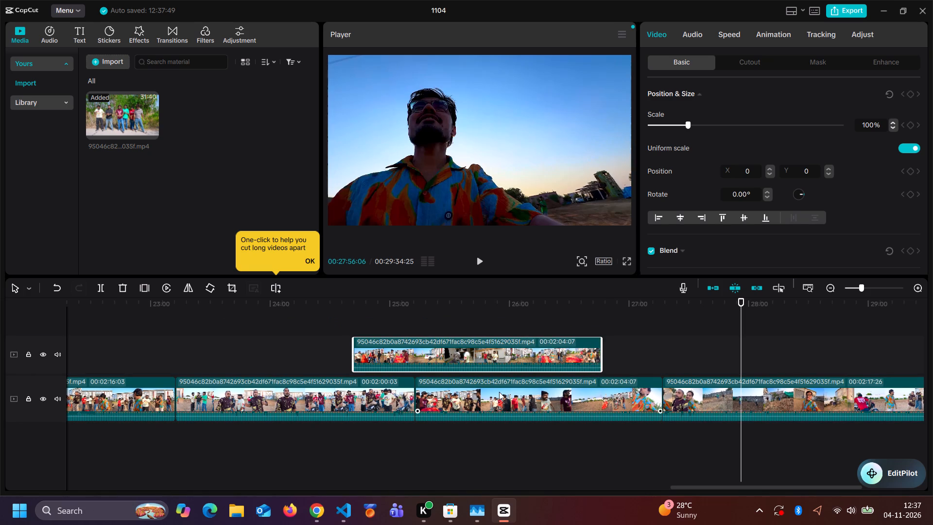
pyautogui.moveTo(499, 392); pyautogui.dragTo(131, 350)
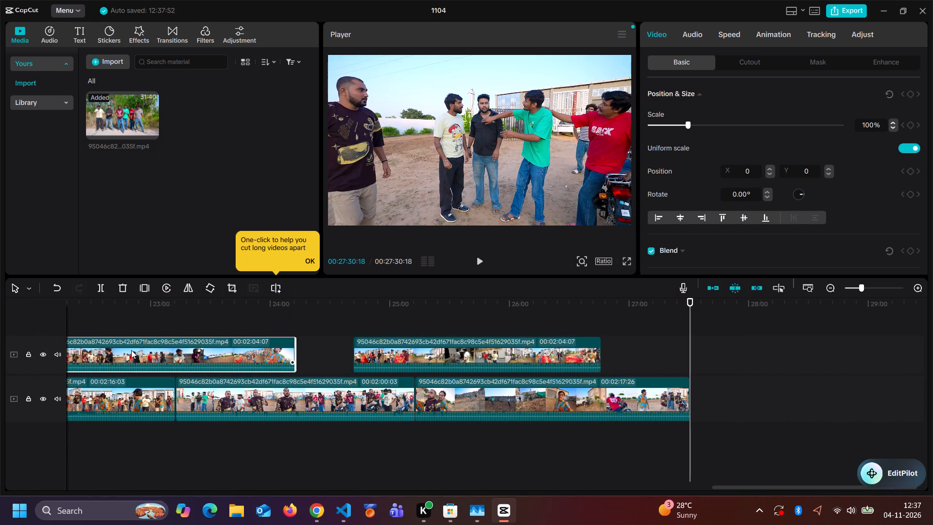
# Move the 00:02:00:03 segment after the 00:02:17:26 segment, to the end of the main track.
pyautogui.moveTo(324, 406); pyautogui.dragTo(646, 392)
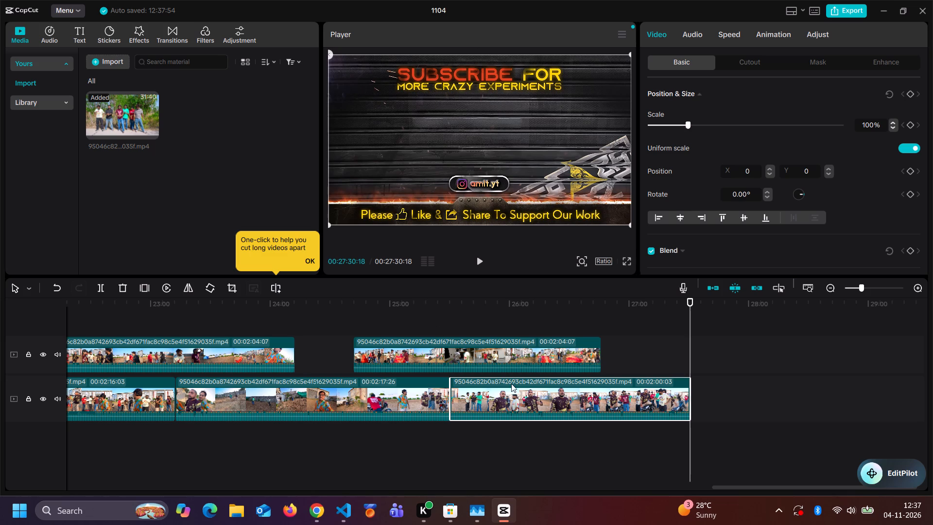
pyautogui.moveTo(517, 394); pyautogui.dragTo(725, 403)
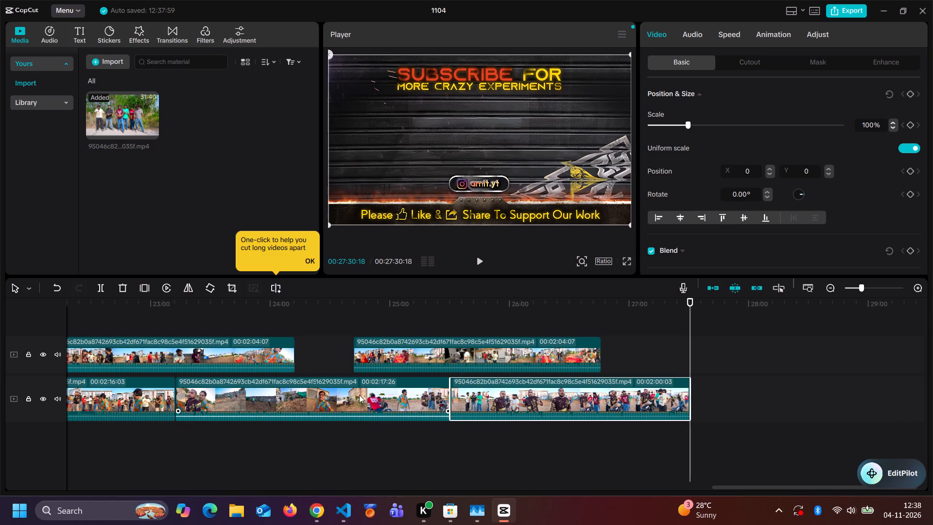
# Extend the start of the upper track's last segment back to the preceding segment, for a duration of 00:02:33:20.
pyautogui.click(406, 351)
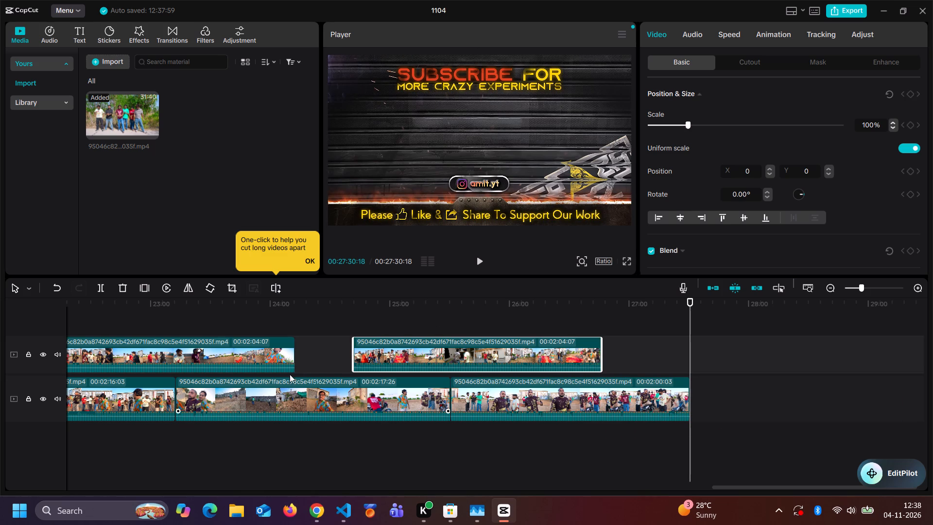
pyautogui.moveTo(357, 362); pyautogui.dragTo(300, 349)
pyautogui.moveTo(354, 349); pyautogui.dragTo(396, 350)
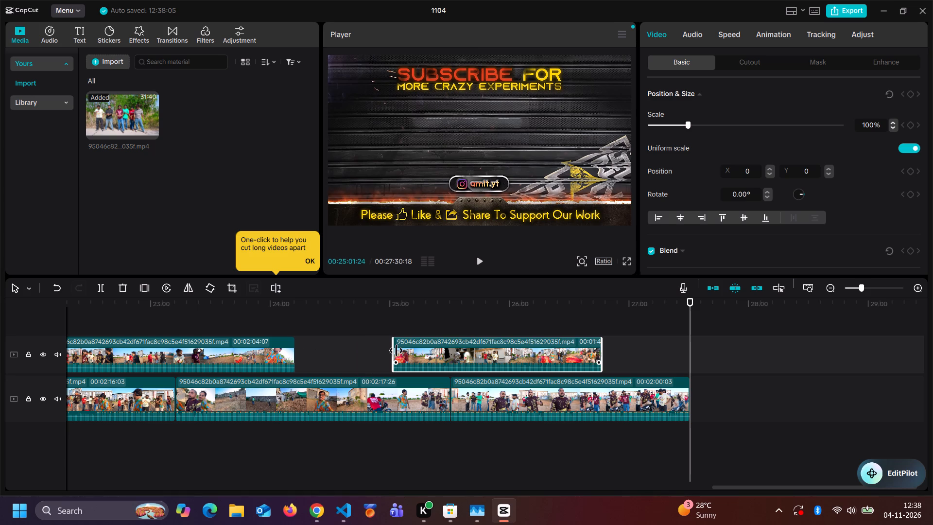
pyautogui.moveTo(396, 350); pyautogui.dragTo(222, 320)
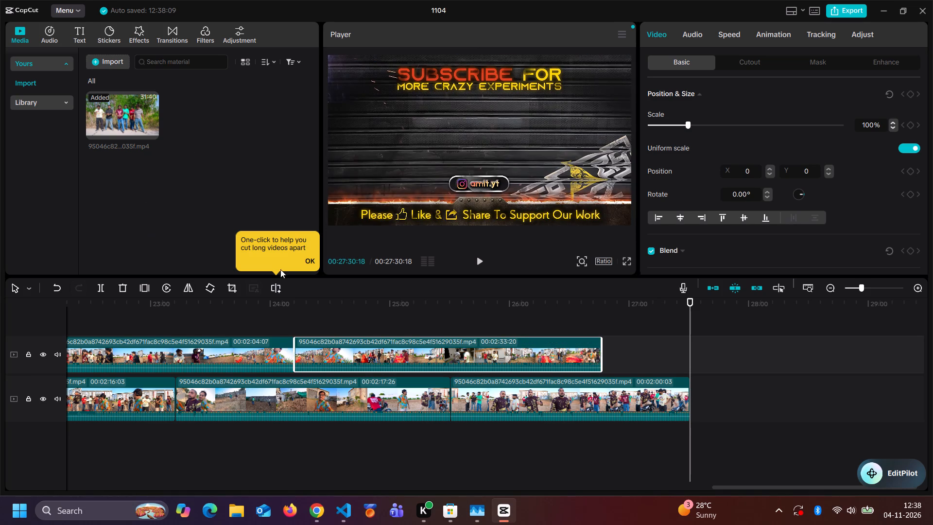
# Dismiss the video-cutting tip and set the speed of the 00:02:33:20 upper-track segment to 5.63x.
pyautogui.click(310, 258)
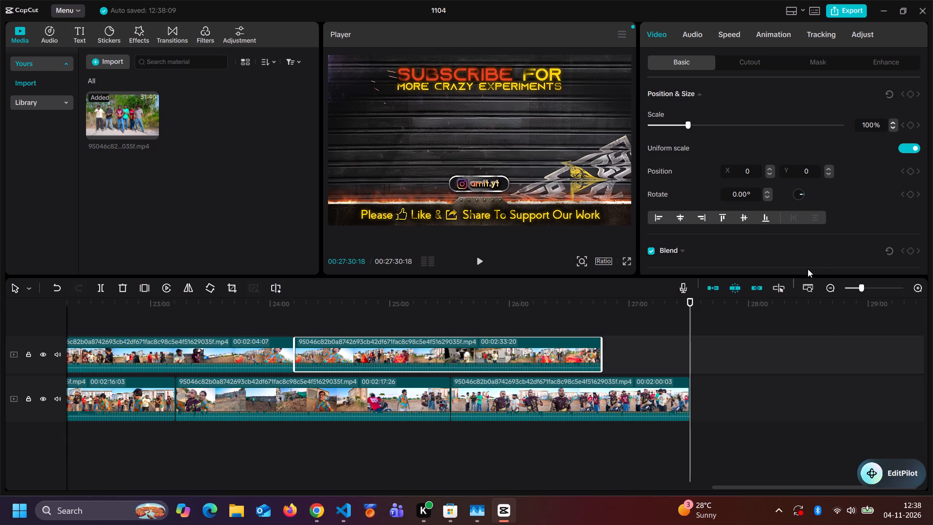
pyautogui.click(693, 35)
pyautogui.click(693, 35)
pyautogui.click(411, 353)
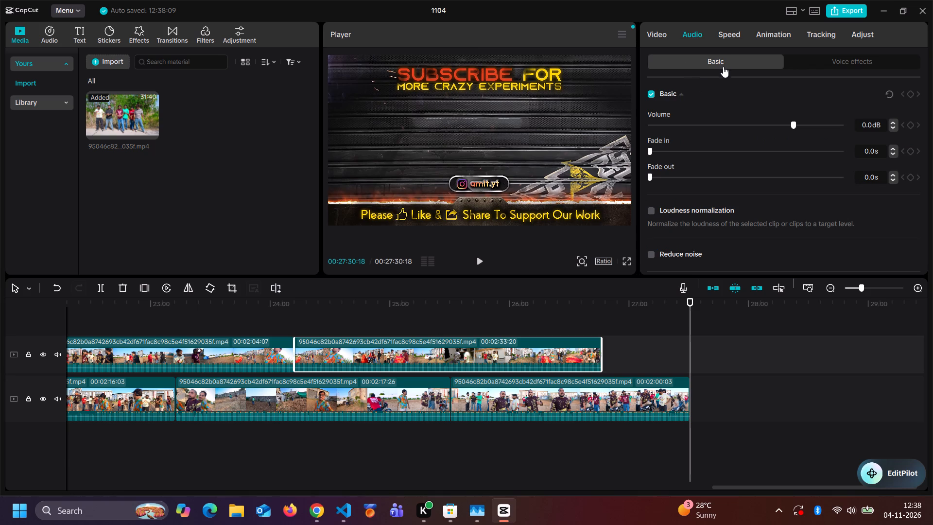
pyautogui.click(739, 31)
pyautogui.moveTo(710, 111); pyautogui.dragTo(775, 111)
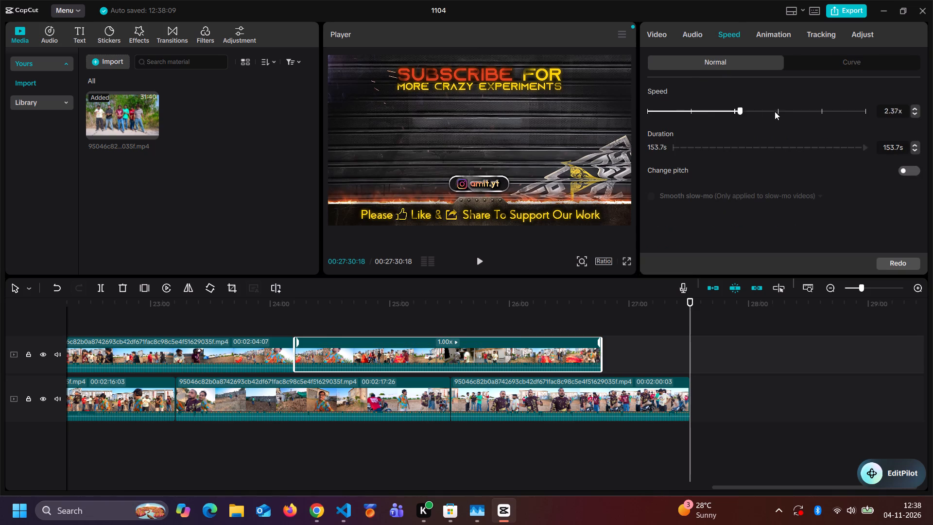
pyautogui.moveTo(775, 111); pyautogui.dragTo(784, 112)
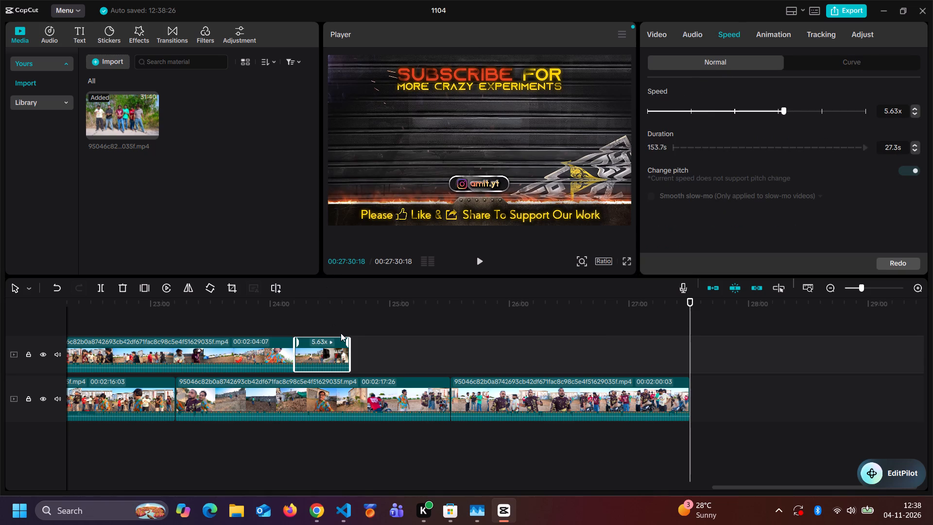
# Extend the end of the sped-up upper-track segment as far as possible, to a duration of 00:02:33:01.
pyautogui.moveTo(349, 343); pyautogui.dragTo(607, 337)
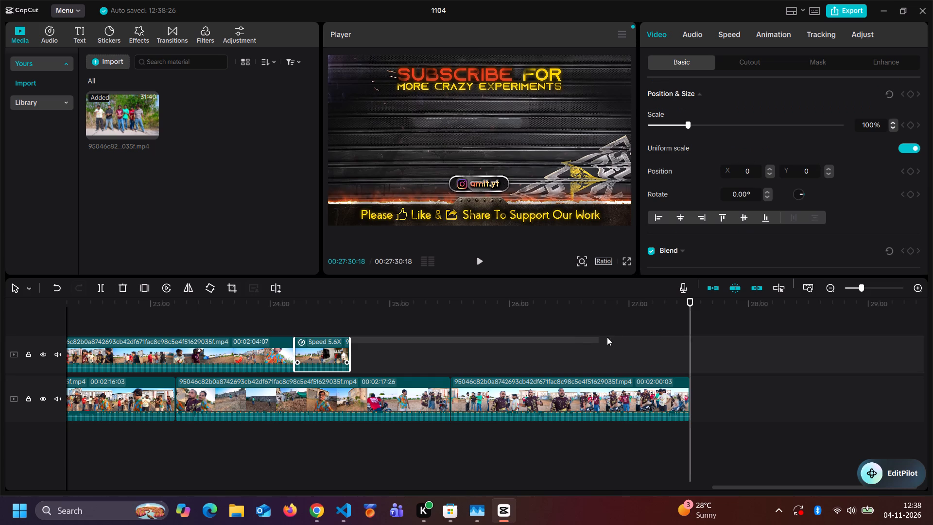
pyautogui.moveTo(607, 337); pyautogui.dragTo(697, 338)
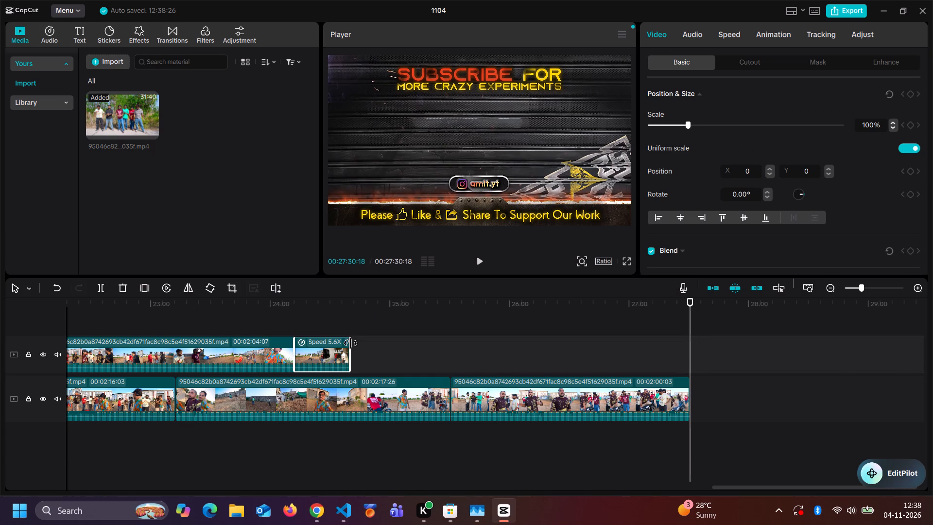
pyautogui.moveTo(351, 355); pyautogui.dragTo(611, 366)
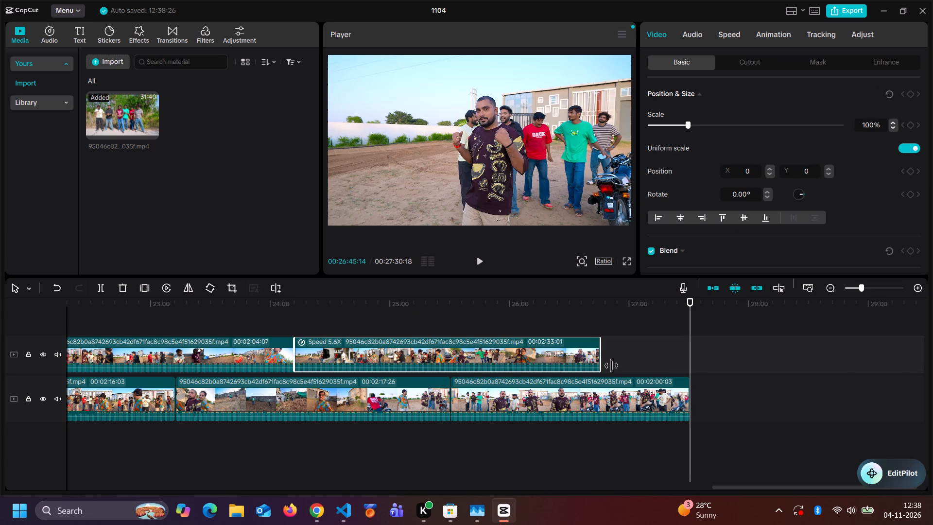
pyautogui.moveTo(611, 366); pyautogui.dragTo(664, 366)
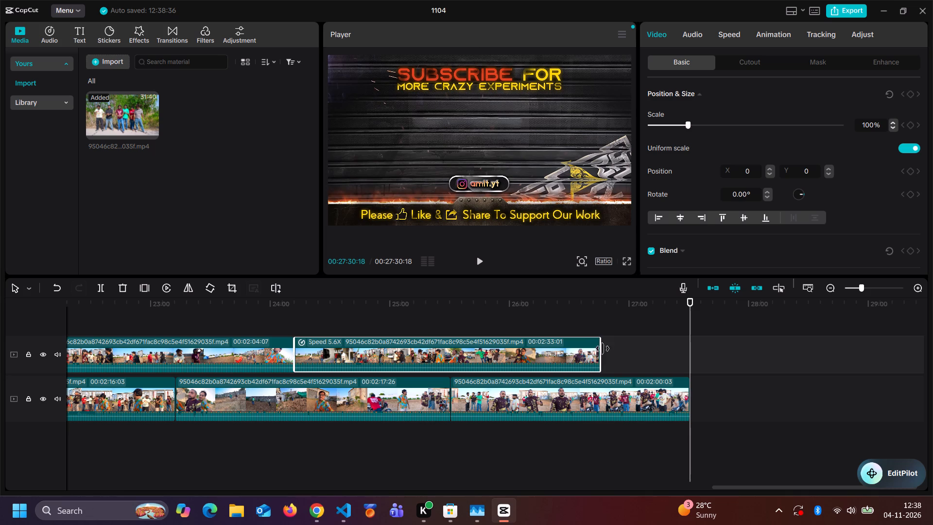
pyautogui.moveTo(602, 349); pyautogui.dragTo(720, 355)
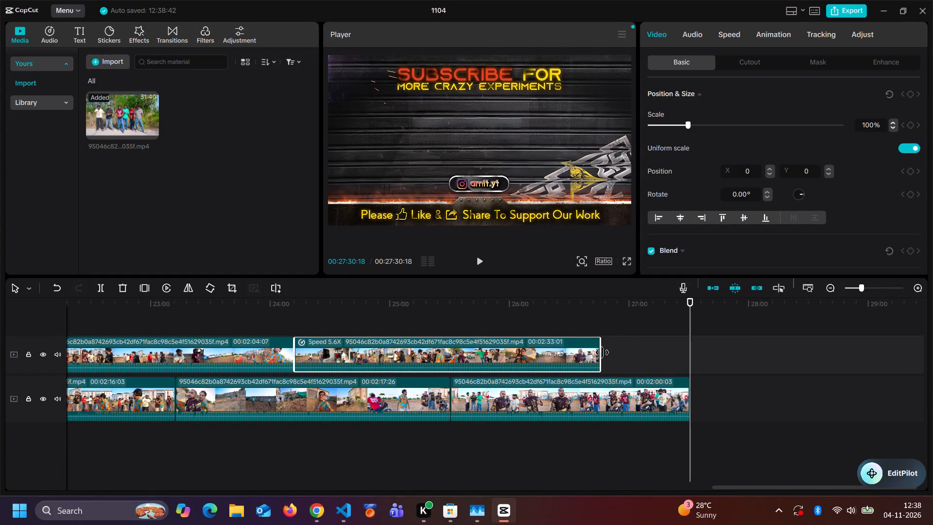
pyautogui.moveTo(601, 351); pyautogui.dragTo(715, 357)
# Try to load the animation options for the sped-up 00:02:33:01 upper-track segment, retrying repeatedly.
pyautogui.click(767, 28)
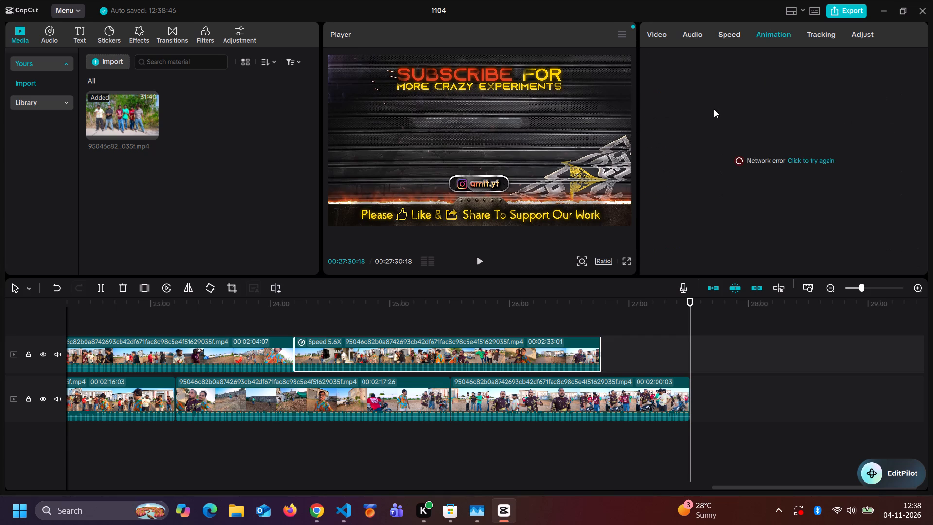
pyautogui.click(735, 157)
pyautogui.click(812, 163)
pyautogui.tripleClick(812, 163)
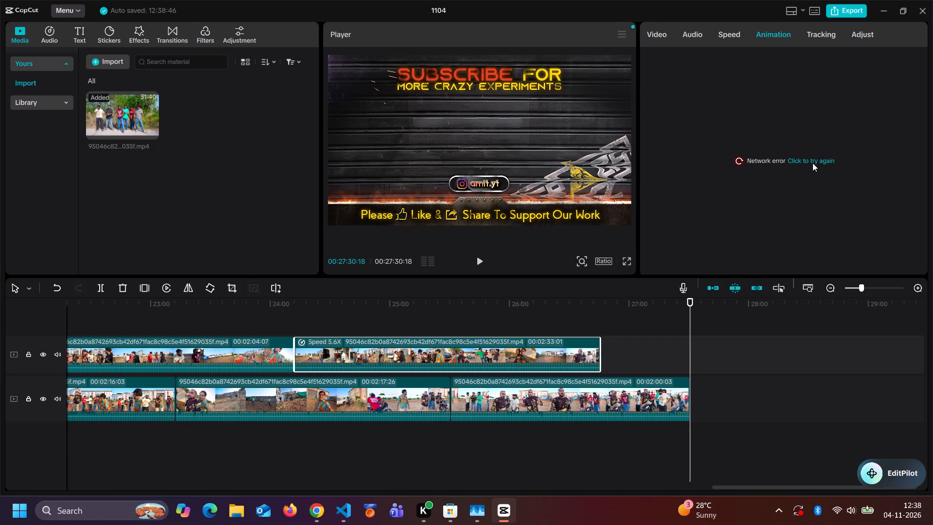
pyautogui.tripleClick(812, 163)
pyautogui.tripleClick(812, 163)
pyautogui.tripleClick(812, 163)
pyautogui.tripleClick(812, 163)
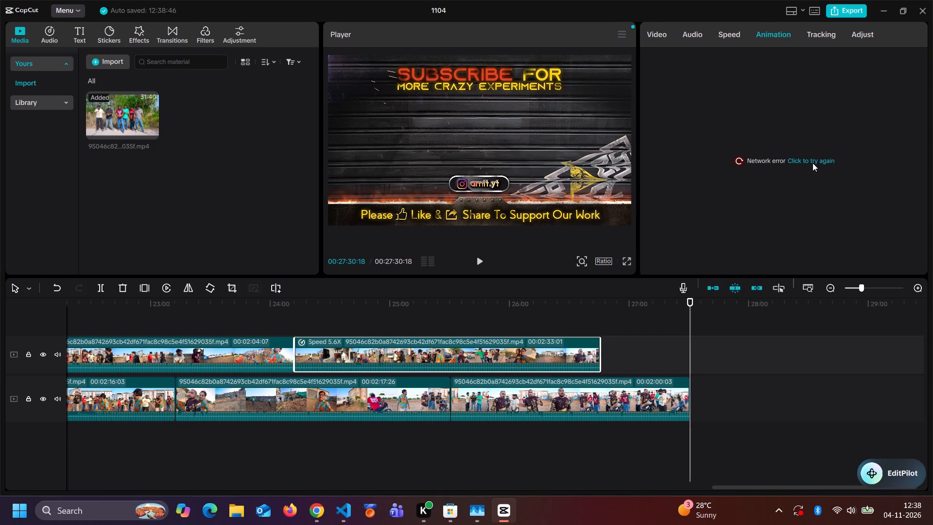
pyautogui.tripleClick(812, 163)
pyautogui.tripleClick(812, 163)
pyautogui.tripleClick(812, 163)
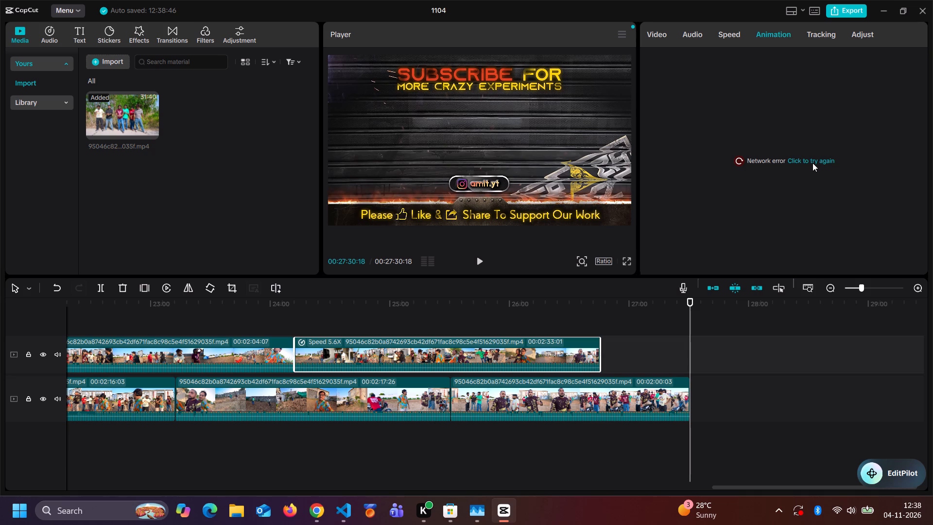
pyautogui.tripleClick(812, 163)
pyautogui.tripleClick(812, 163)
pyautogui.tripleClick(812, 163)
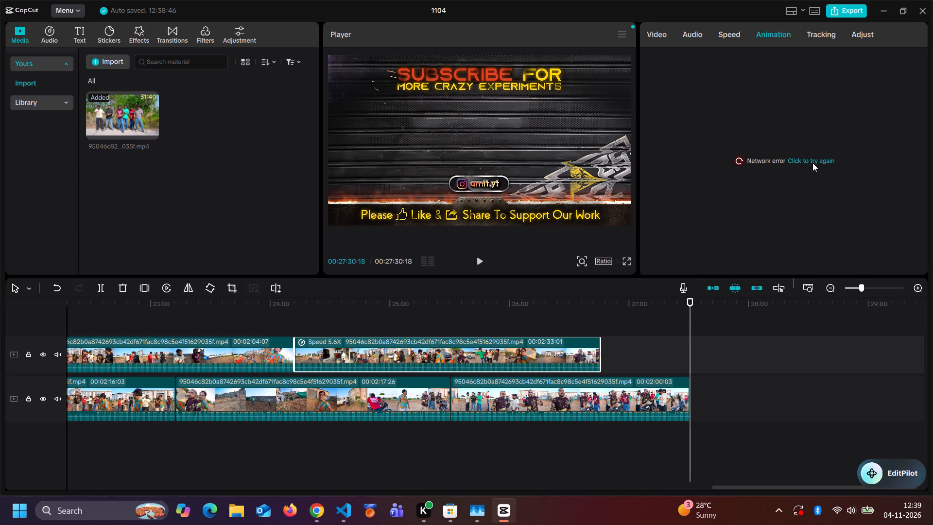
pyautogui.tripleClick(812, 163)
pyautogui.tripleClick(812, 163)
pyautogui.tripleClick(812, 163)
pyautogui.tripleClick(812, 163)
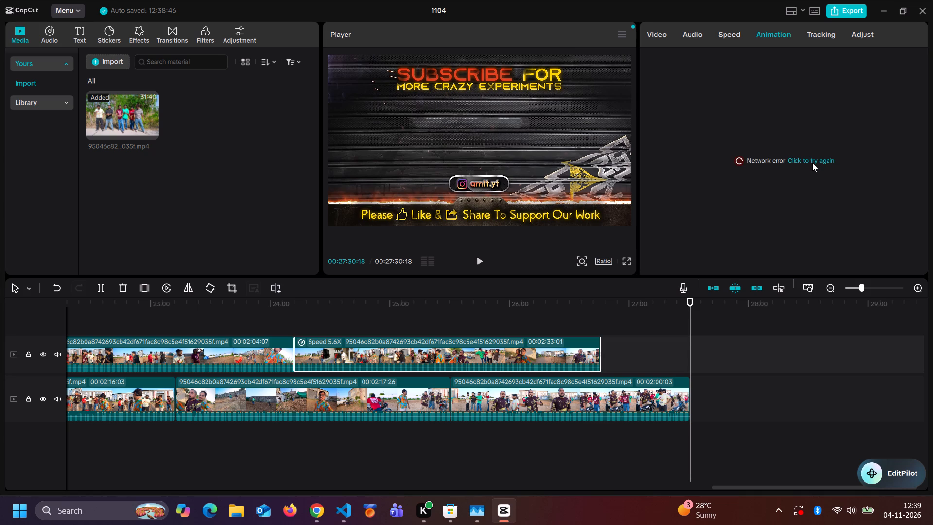
pyautogui.tripleClick(812, 163)
pyautogui.doubleClick(812, 163)
pyautogui.moveTo(812, 163); pyautogui.dragTo(803, 159)
pyautogui.tripleClick(803, 159)
pyautogui.tripleClick(803, 159)
pyautogui.doubleClick(803, 159)
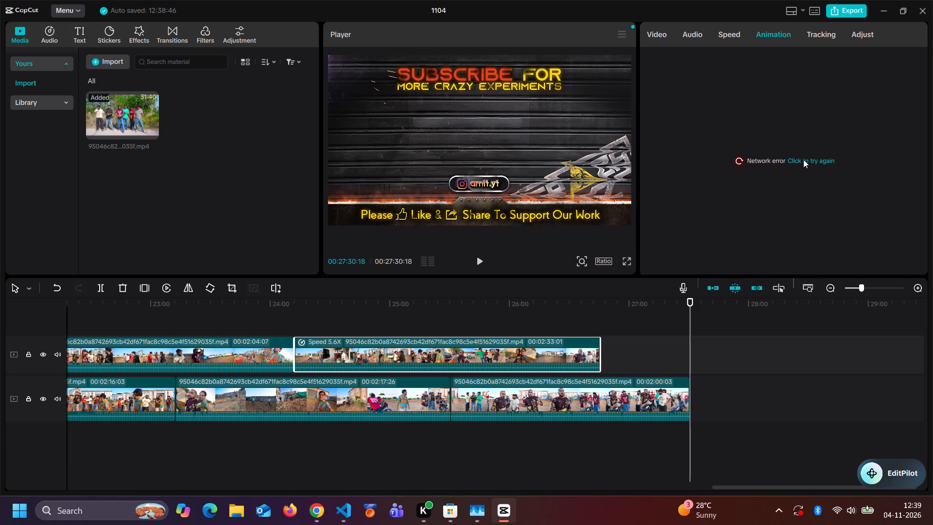
pyautogui.click(803, 159)
# Select Motion tracking for the sped-up upper-track segment, in its tracking settings.
pyautogui.click(818, 33)
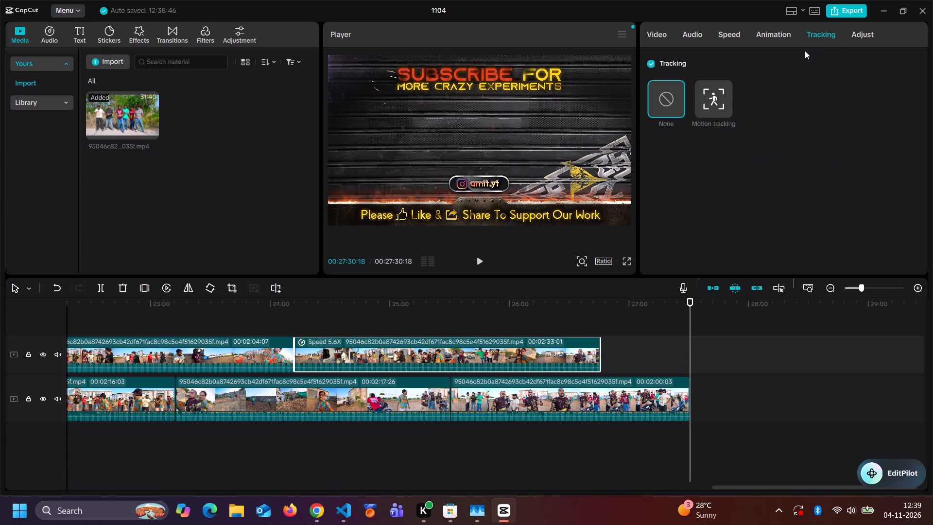
pyautogui.click(713, 102)
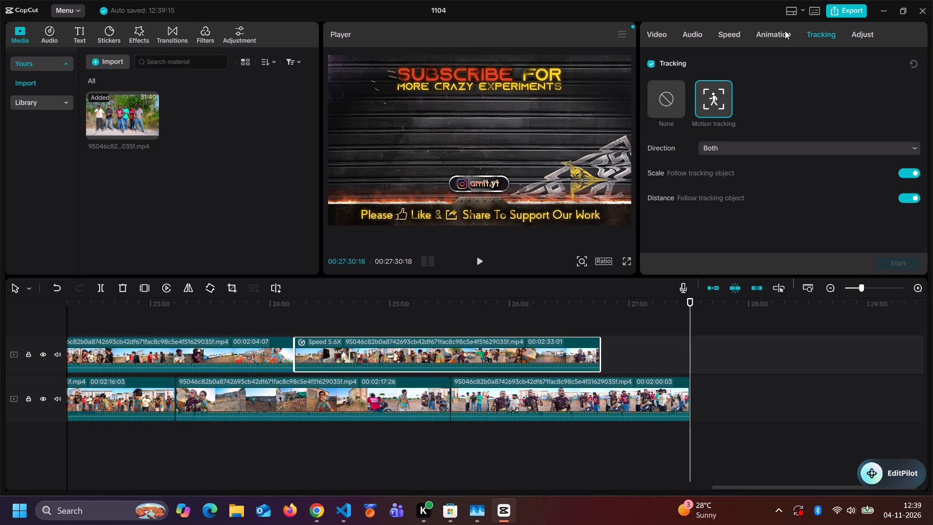
# Recheck the animation options and look through the segment's basic and HSL colour adjustments.
pyautogui.click(782, 32)
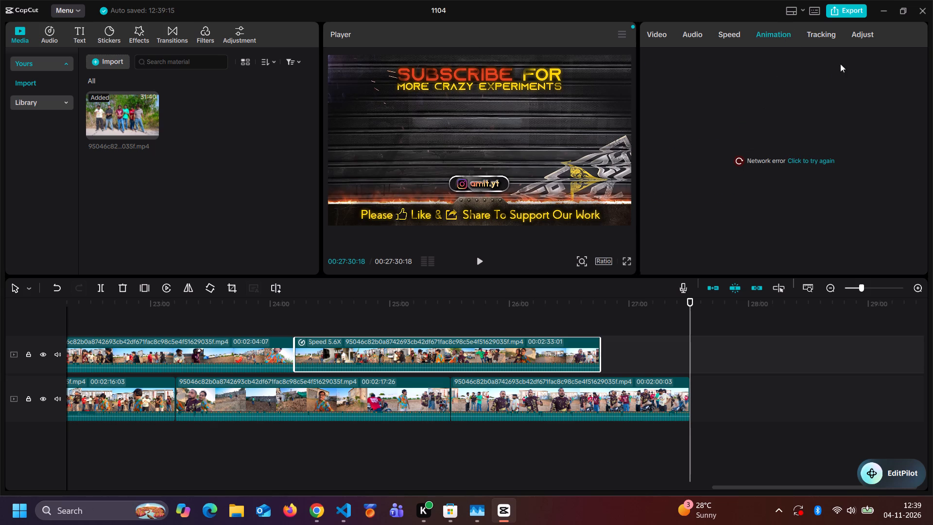
pyautogui.click(859, 29)
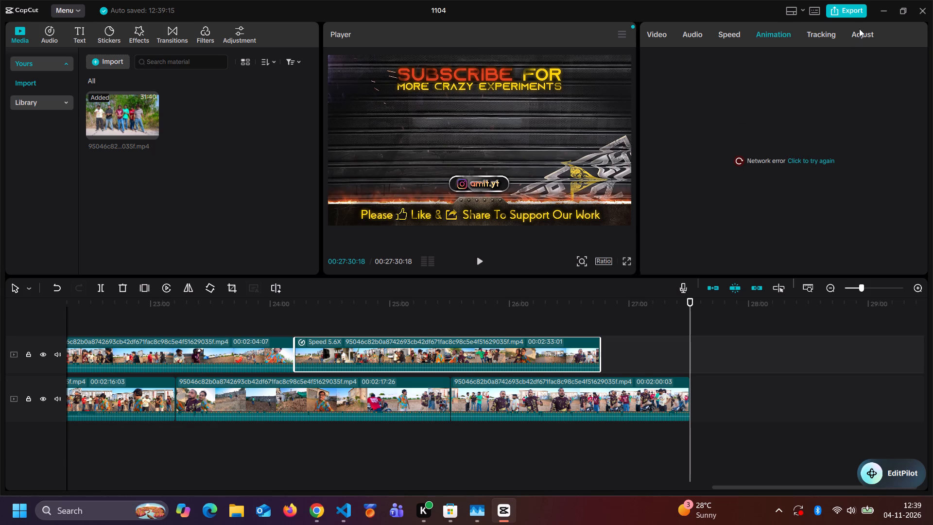
pyautogui.click(858, 32)
pyautogui.click(870, 37)
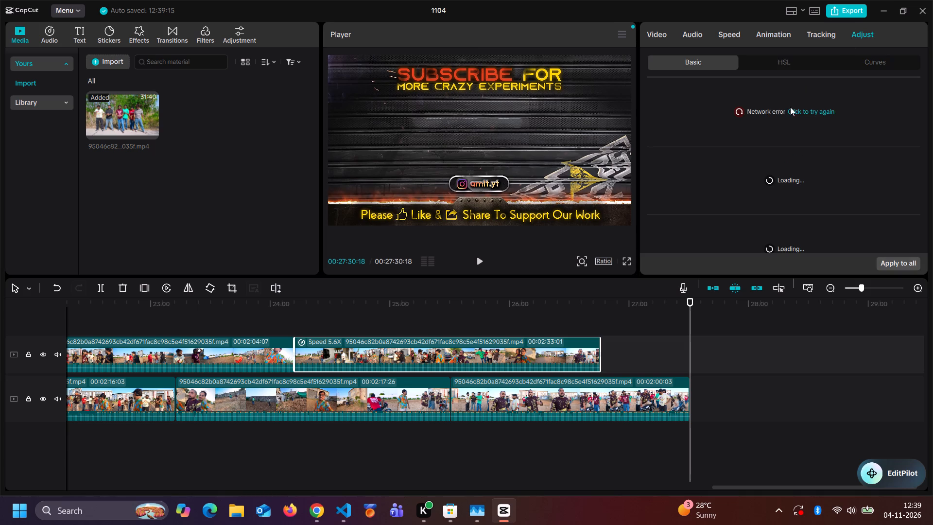
pyautogui.click(782, 68)
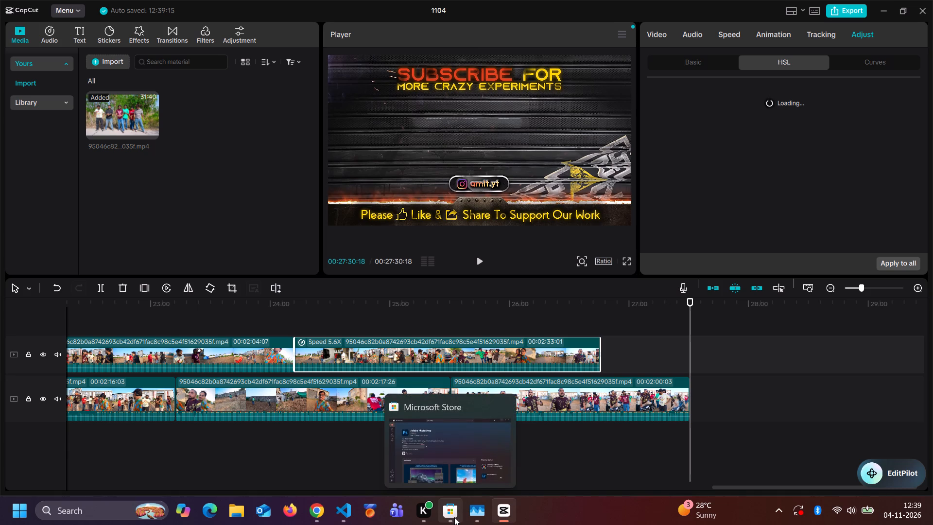
# Switch to Task Manager to check the system performance, and return to CapCut.
pyautogui.click(454, 517)
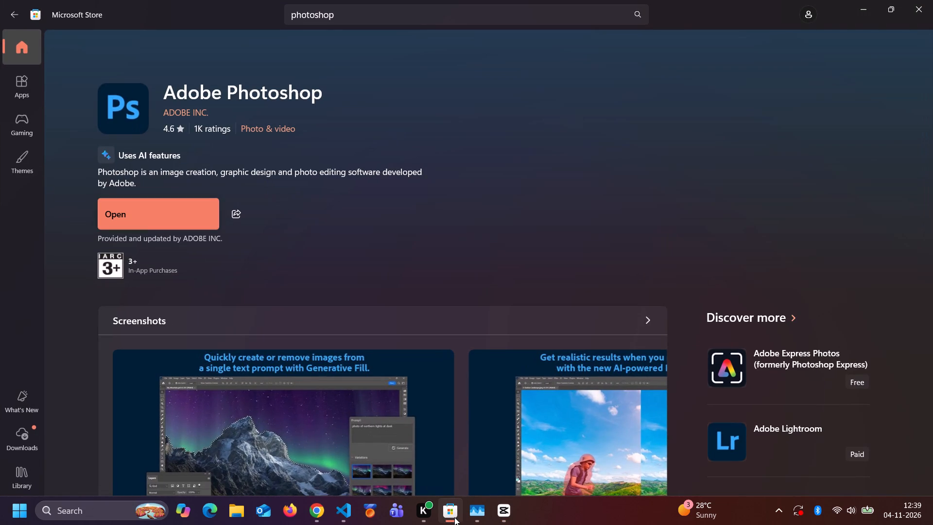
pyautogui.click(476, 518)
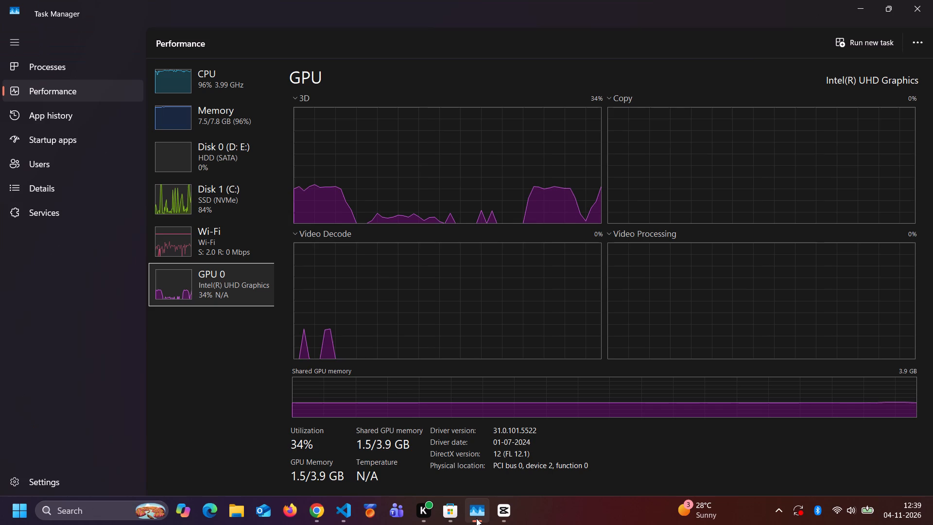
pyautogui.click(476, 518)
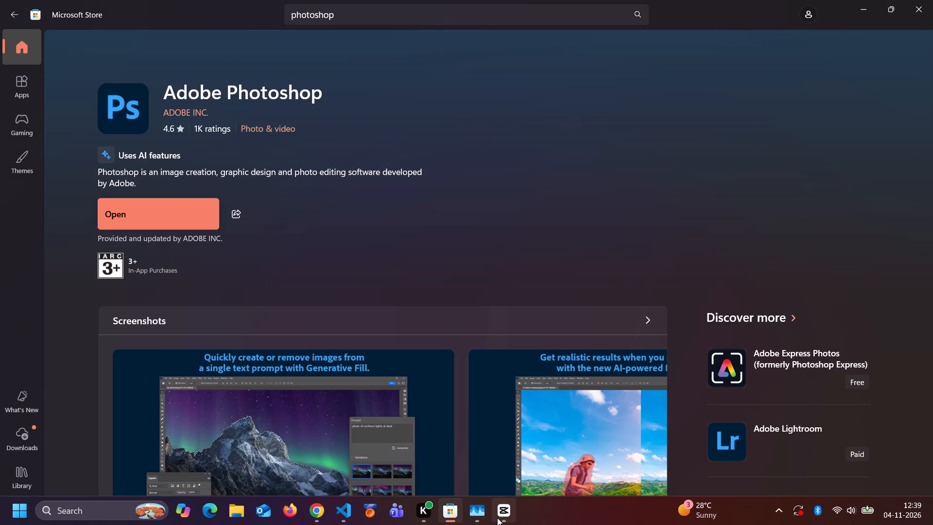
pyautogui.click(500, 517)
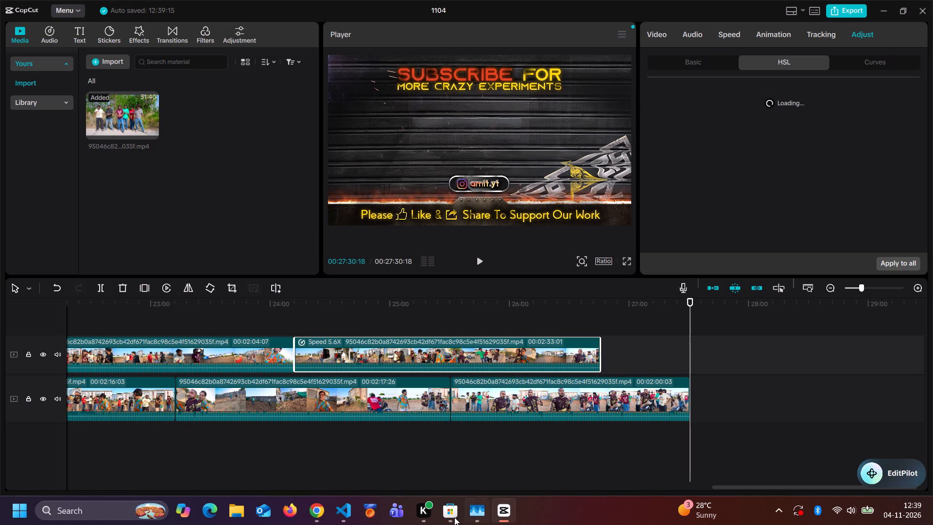
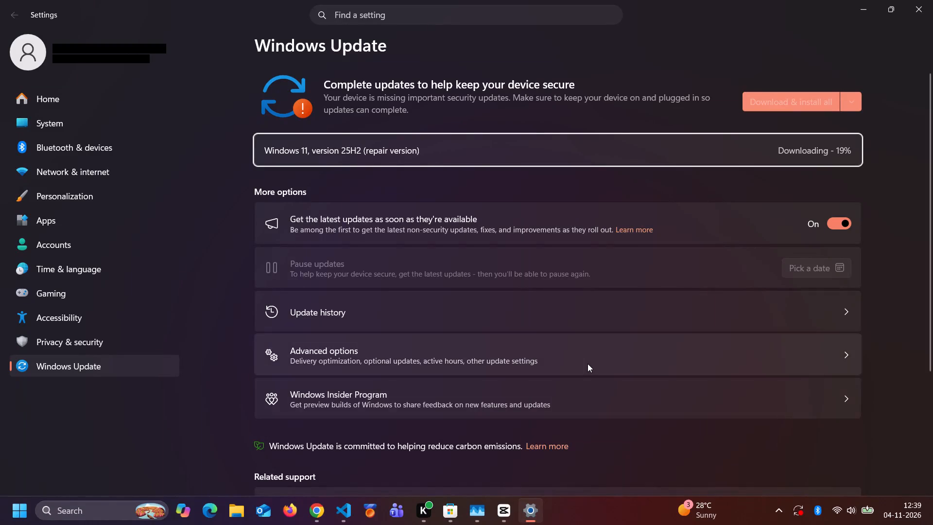
# Close the Windows Update settings window and return to CapCut project 1104.
pyautogui.scroll(6, 587, 364)
pyautogui.click(932, 0)
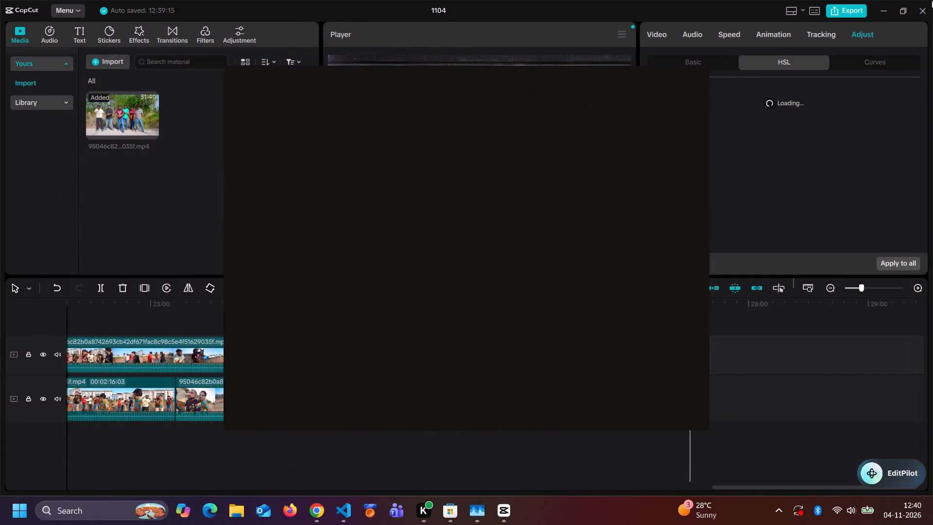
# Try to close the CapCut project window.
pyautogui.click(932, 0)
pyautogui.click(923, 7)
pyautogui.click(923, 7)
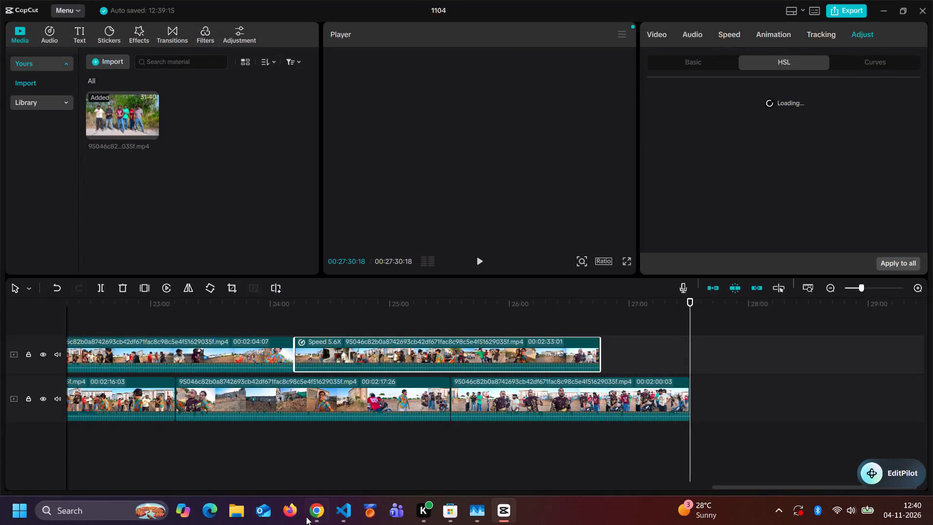
# Switch to the open Microsoft Store window with the Adobe Photoshop page.
pyautogui.click(455, 515)
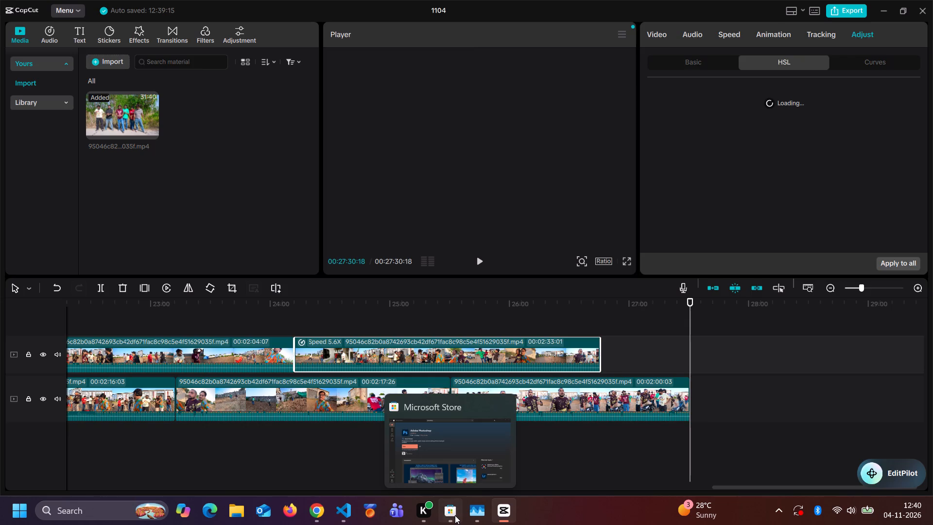
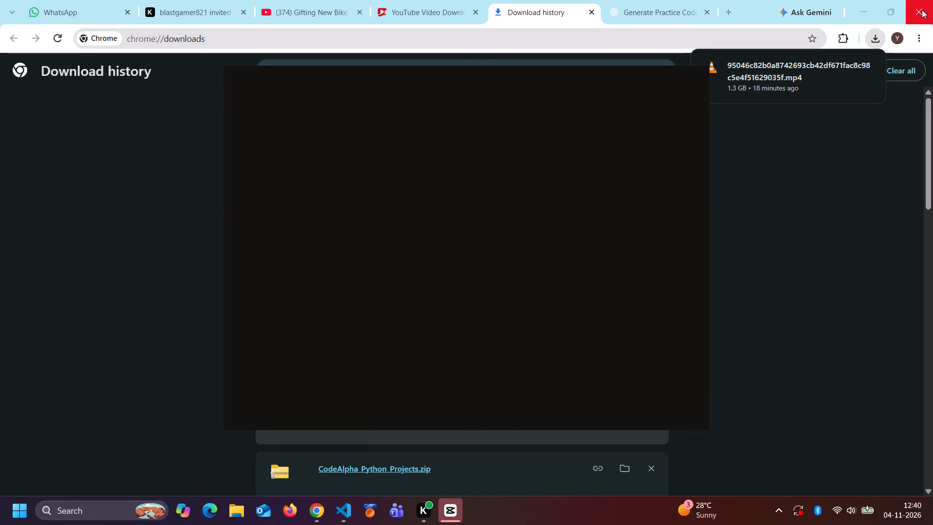
# Close the Chrome window showing the download history.
pyautogui.click(918, 14)
pyautogui.click(918, 14)
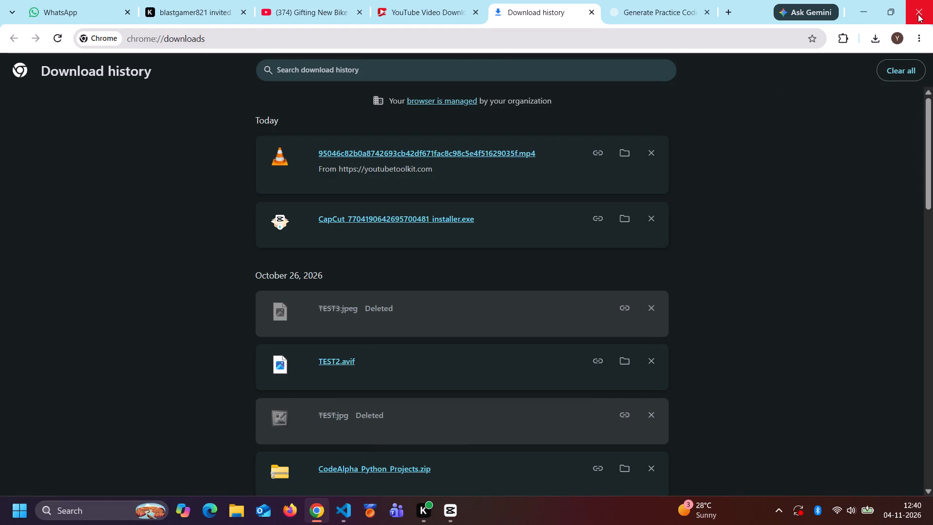
pyautogui.click(918, 14)
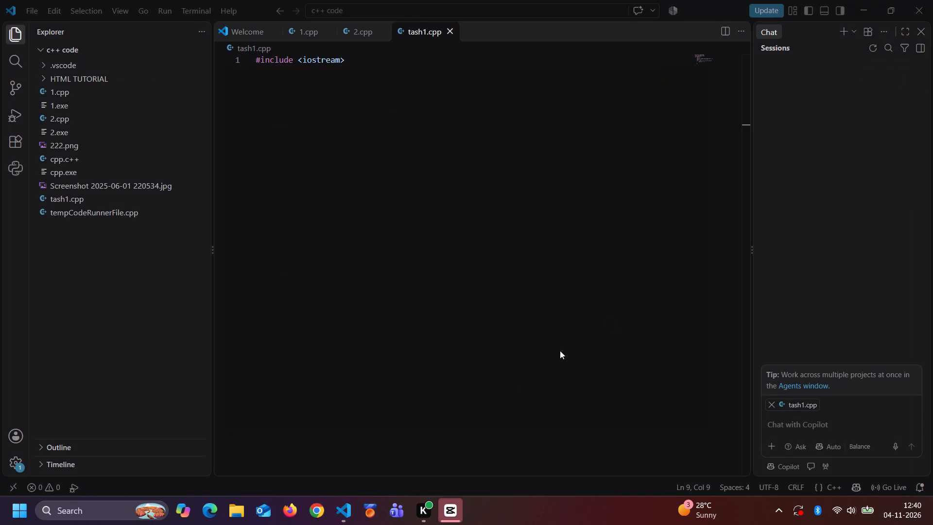
# Switch to the CapCut home window and dismiss its What's new dialog.
pyautogui.click(451, 520)
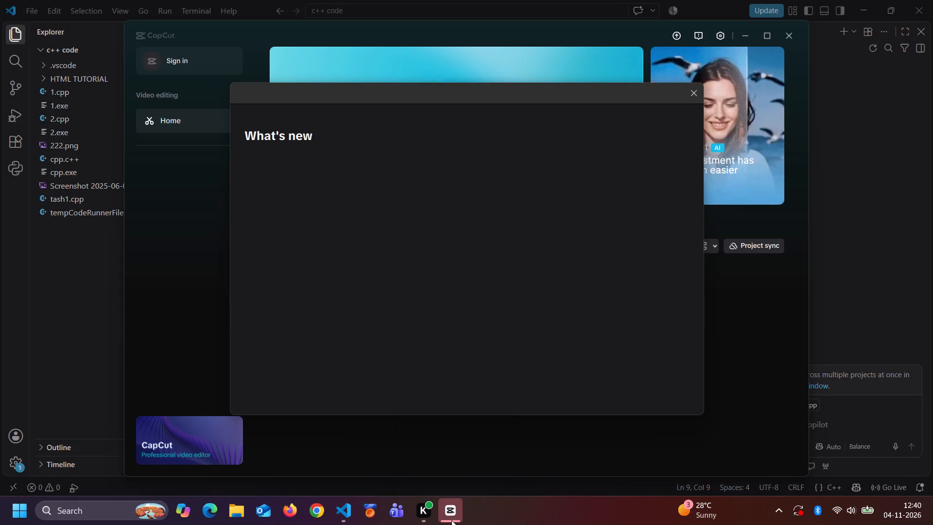
pyautogui.click(689, 93)
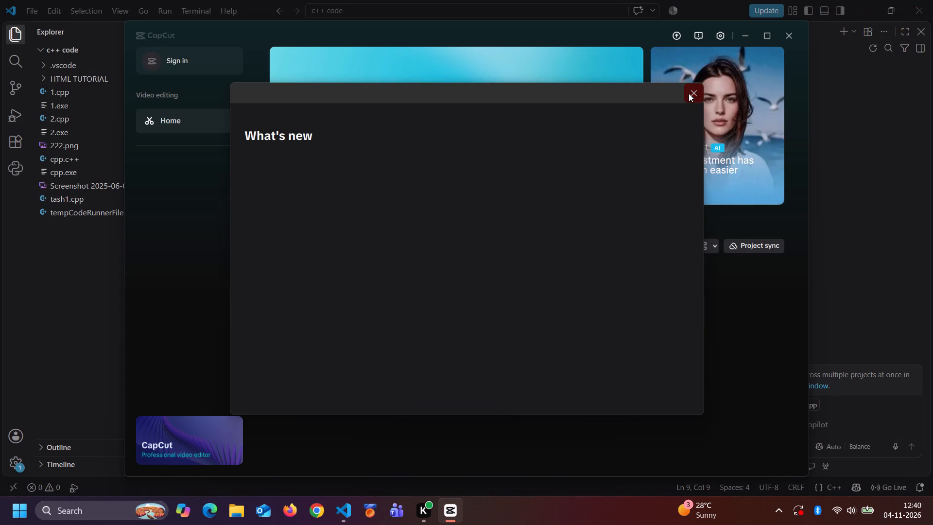
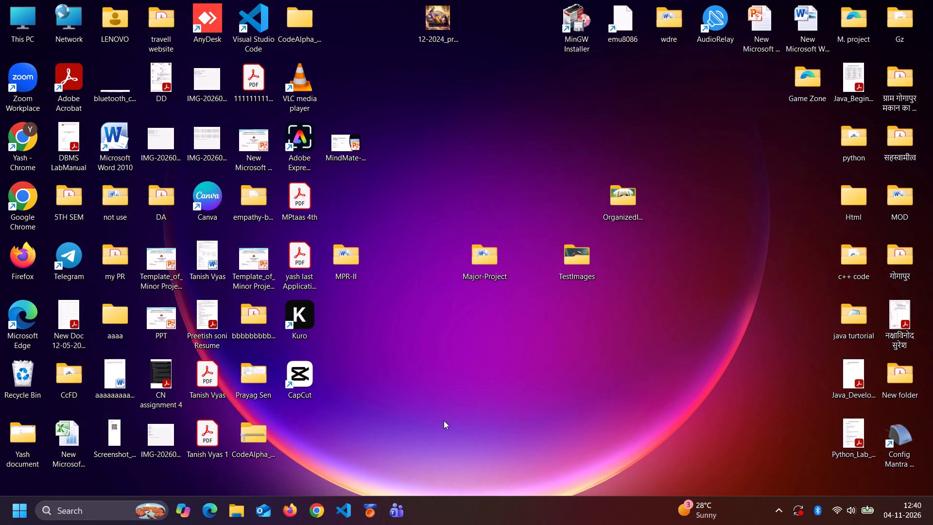
# Restart the computer from the Windows desktop.
pyautogui.hotkey('alt', 'F4')
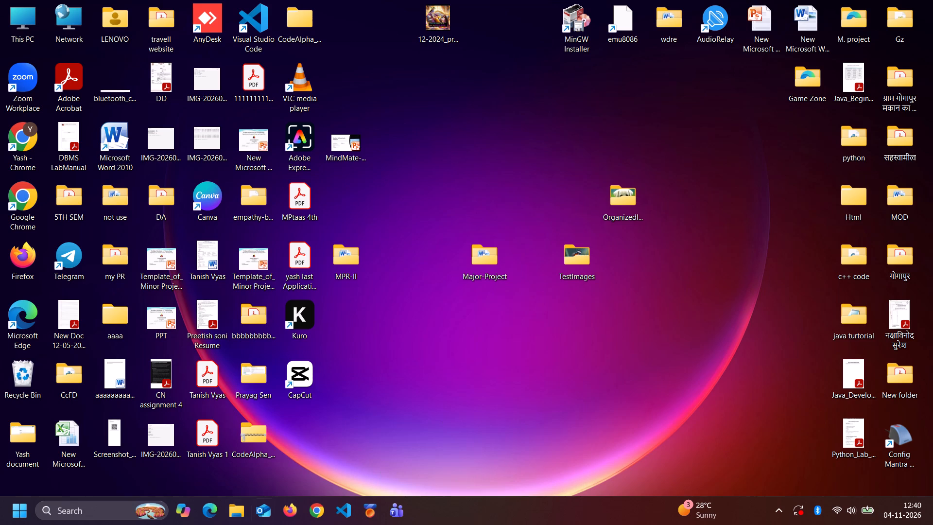
pyautogui.click(17, 509)
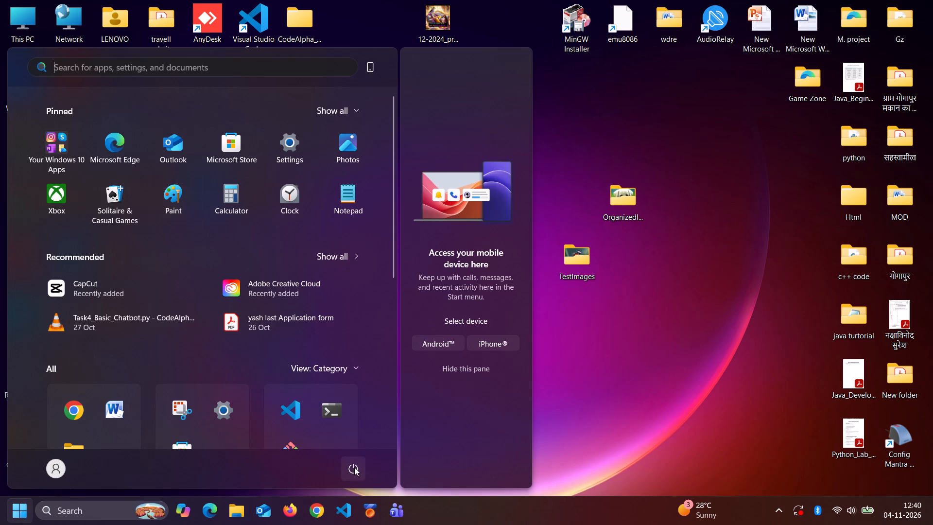
pyautogui.click(354, 467)
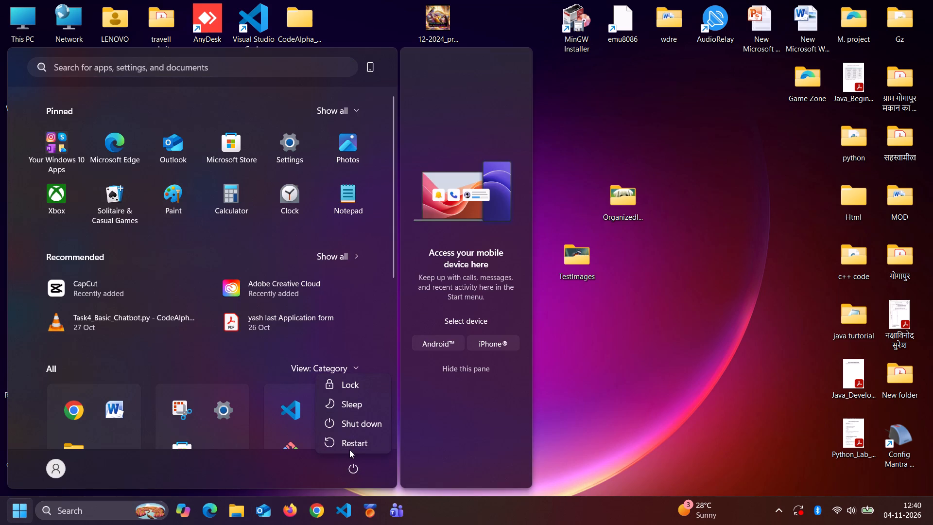
pyautogui.click(349, 450)
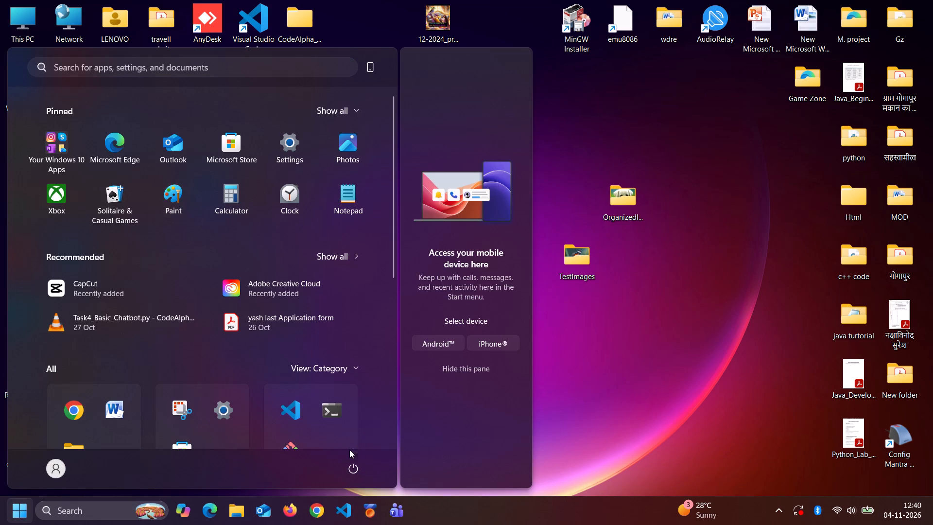